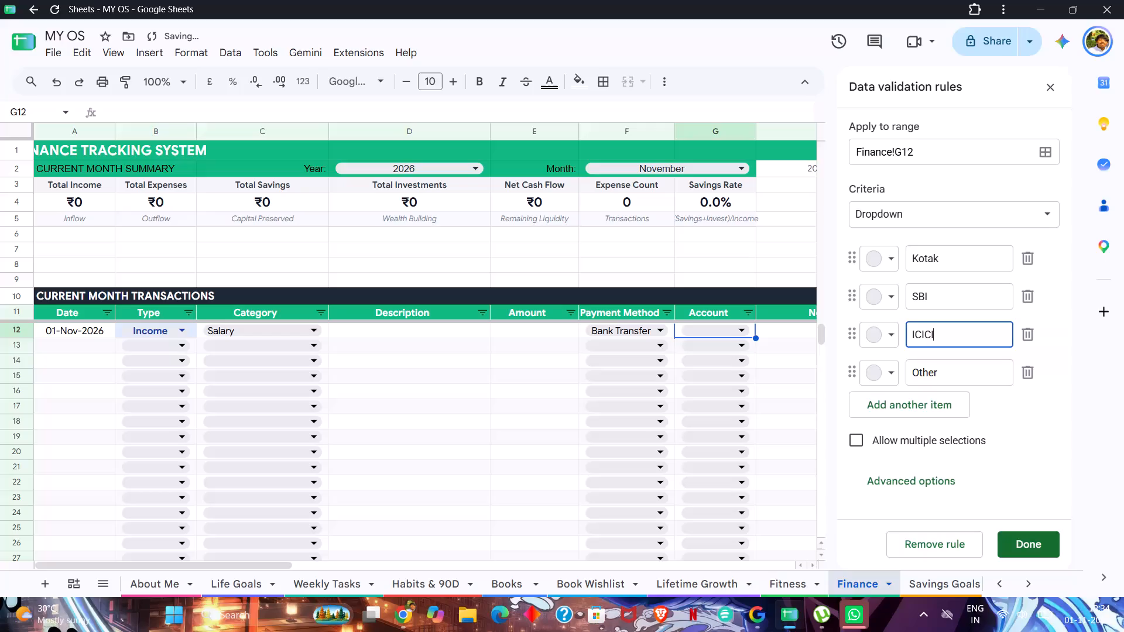
Replace the Other option in the Account dropdown with Credit card and apply the change to all matching dropdowns.
{"action": "left_click", "coordinate": [989, 369]}
{"action": "key", "text": "BackSpace"}
{"action": "key", "text": "BackSpace"}
{"action": "key", "text": "BackSpace"}
{"action": "key", "text": "BackSpace"}
{"action": "key", "text": "BackSpace"}
{"action": "key", "text": "BackSpace"}
{"action": "key", "text": "BackSpace"}
{"action": "key", "text": "BackSpace"}
{"action": "key", "text": "BackSpace"}
{"action": "key", "text": "BackSpace"}
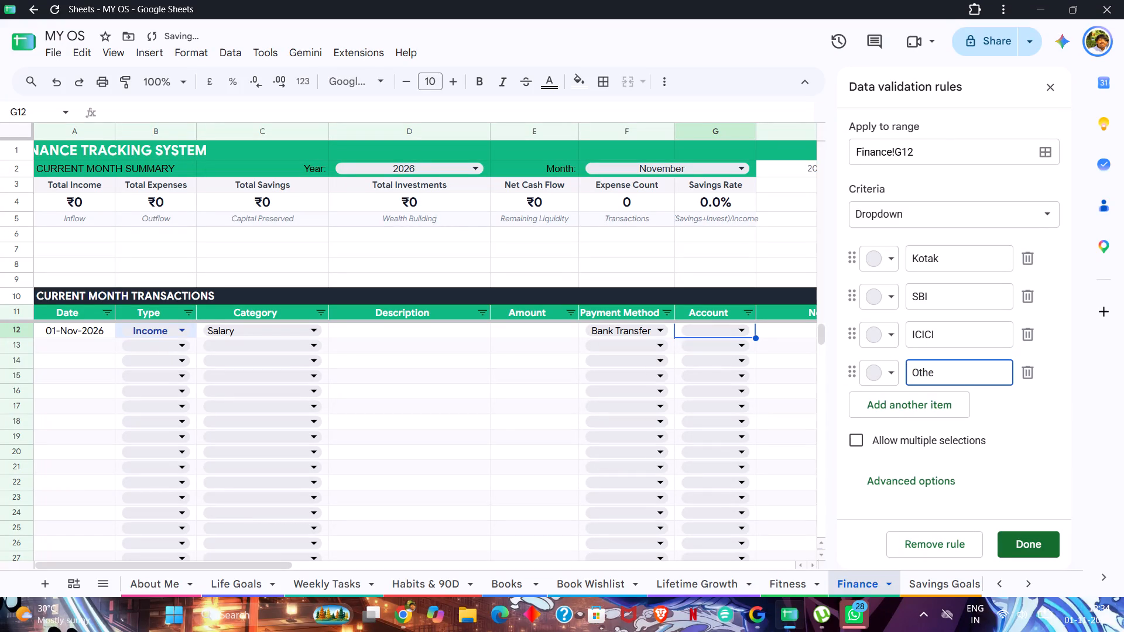
{"action": "type", "text": "Credit card"}
{"action": "left_click", "coordinate": [1023, 546]}
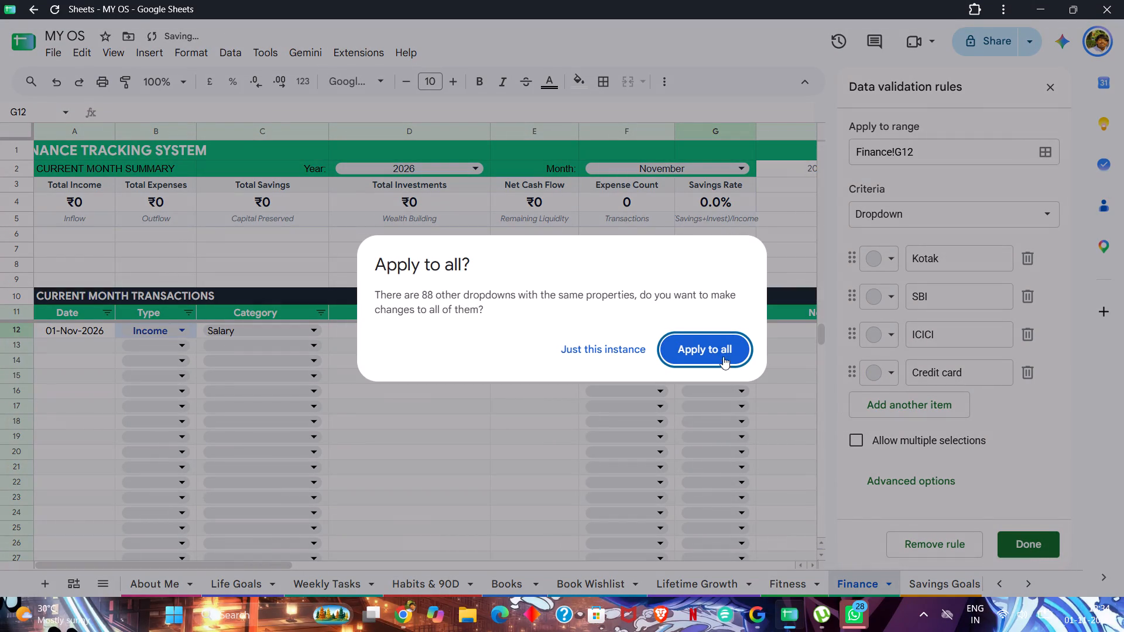
{"action": "left_click", "coordinate": [718, 348]}
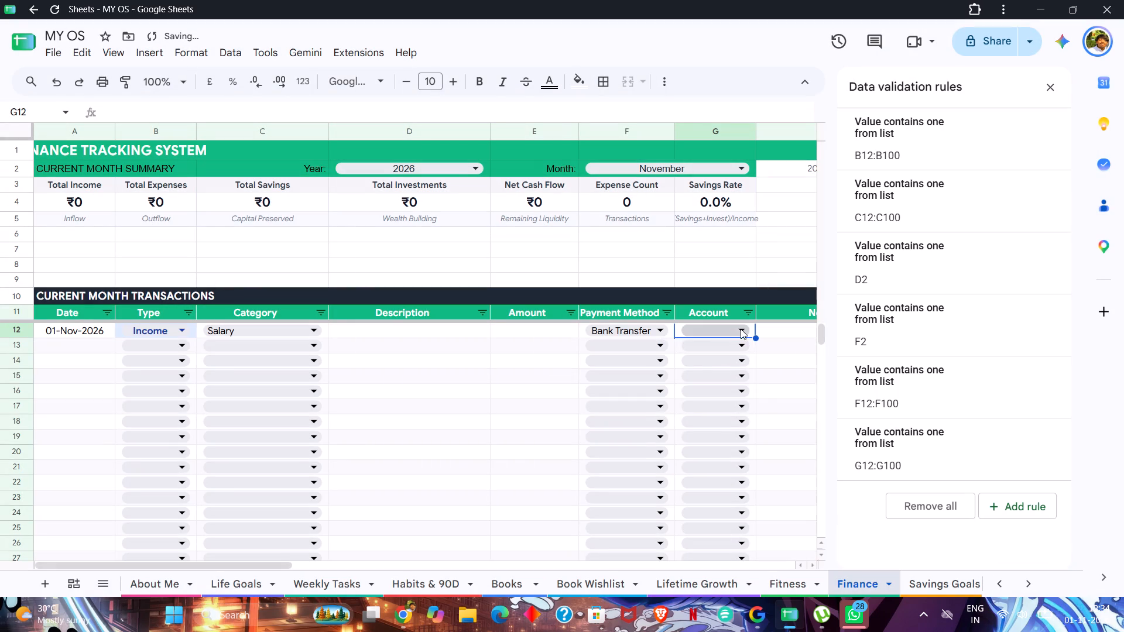
Set the Account of the 01-Nov-2026 salary transaction to Kotak and close the data validation rules.
{"action": "left_click", "coordinate": [741, 328]}
{"action": "left_click", "coordinate": [732, 347]}
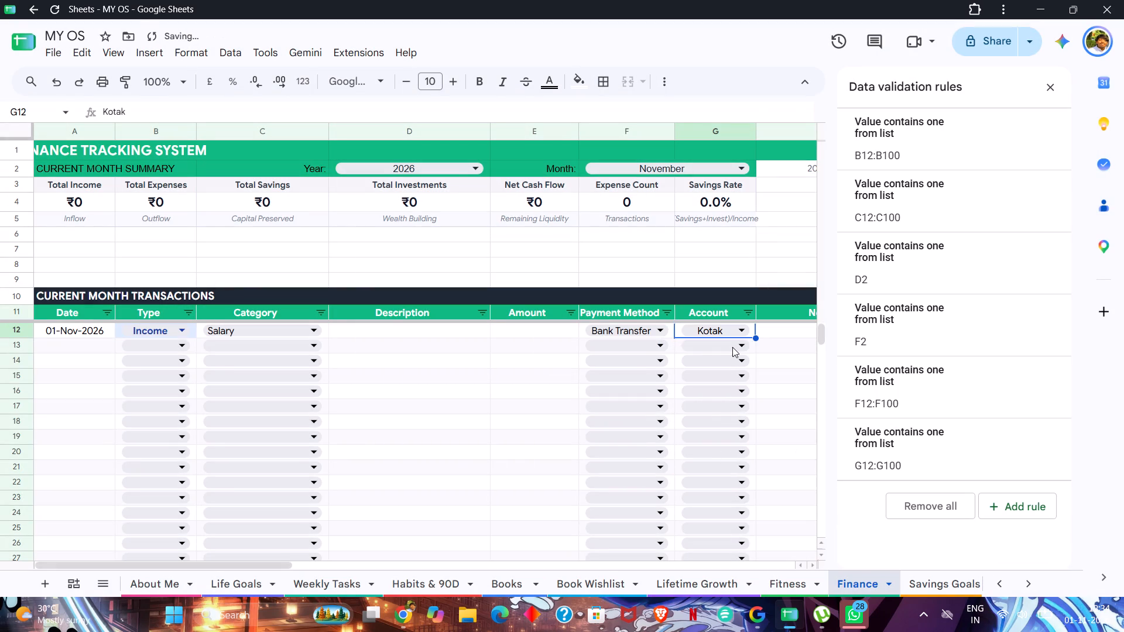
{"action": "left_click", "coordinate": [1048, 90]}
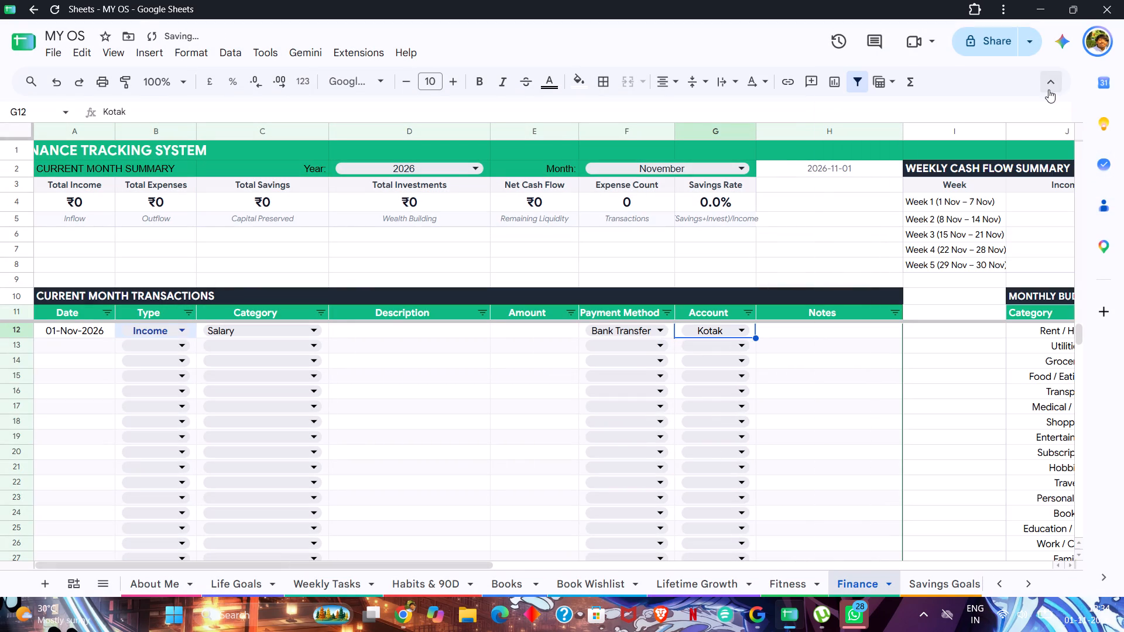
{"action": "left_click", "coordinate": [664, 346]}
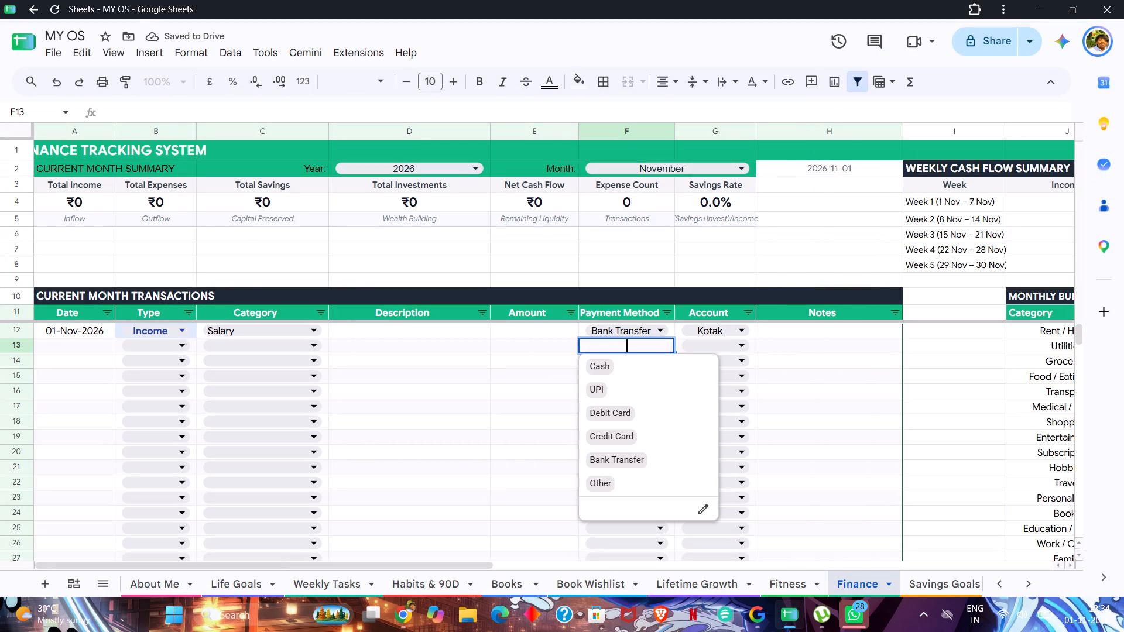
{"action": "left_click", "coordinate": [866, 342]}
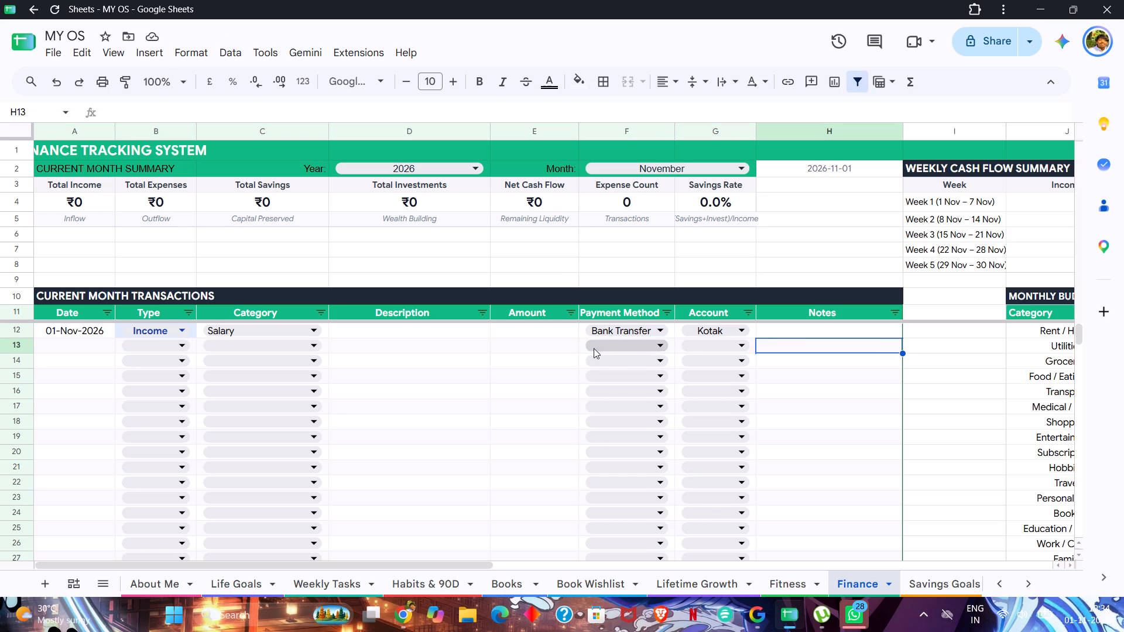
Enter 11 in the Amount cell of the 01-Nov-2026 salary transaction.
{"action": "left_click", "coordinate": [550, 330]}
{"action": "type", "text": "11"}
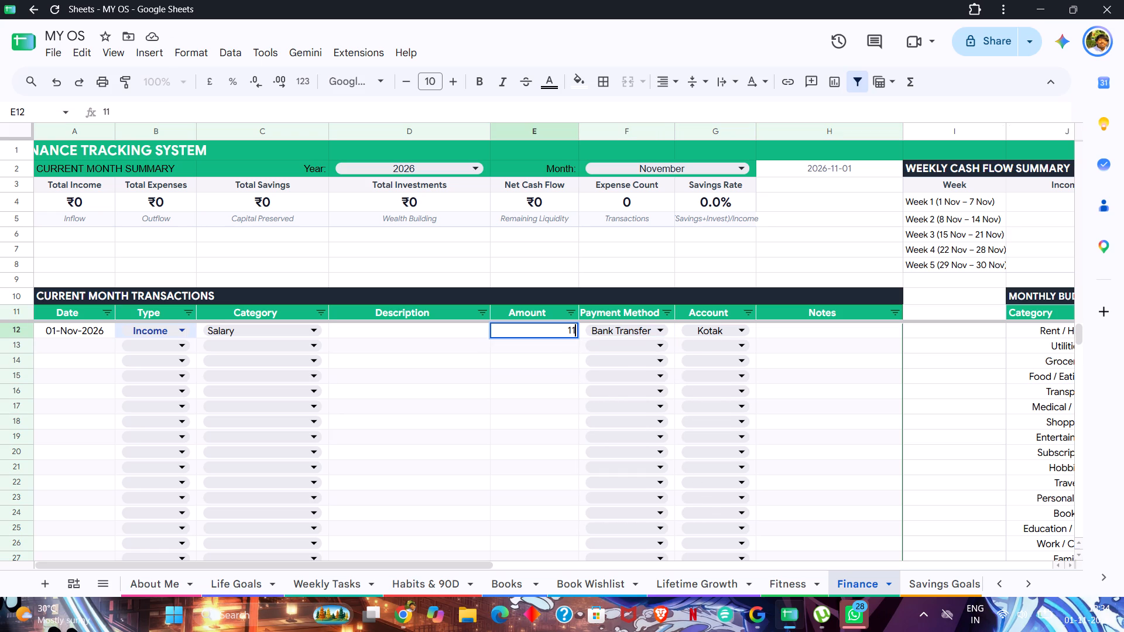
Switch to the open Google app and µTorrent Web windows and close both of them.
{"action": "key", "text": "alt+Tab"}
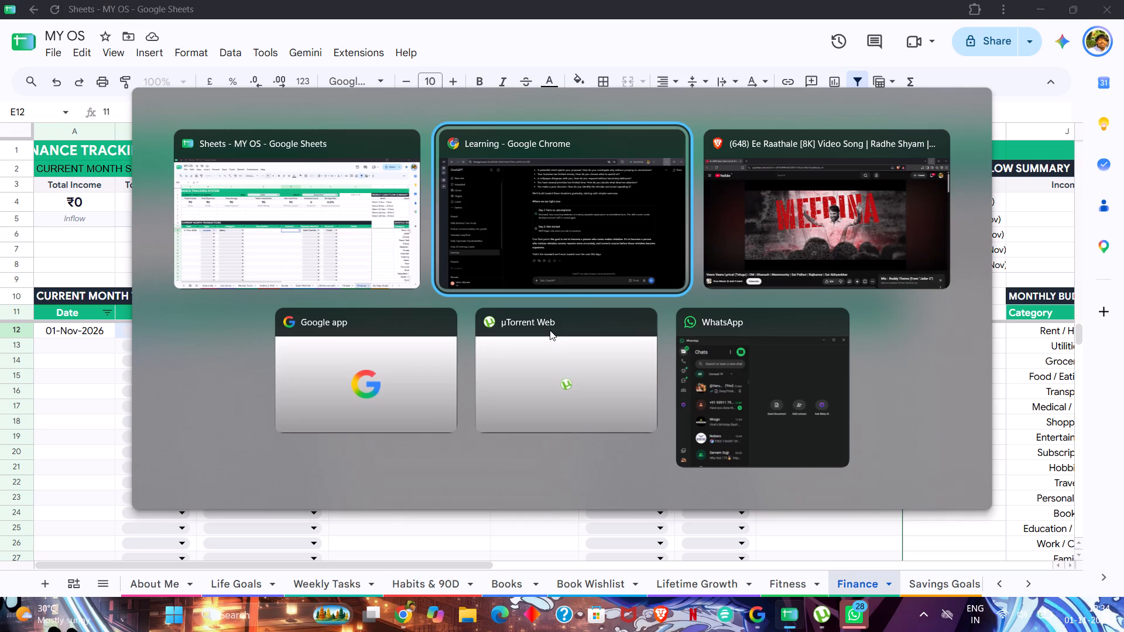
{"action": "key", "text": "alt+Tab"}
{"action": "key", "text": "alt+Tab"}
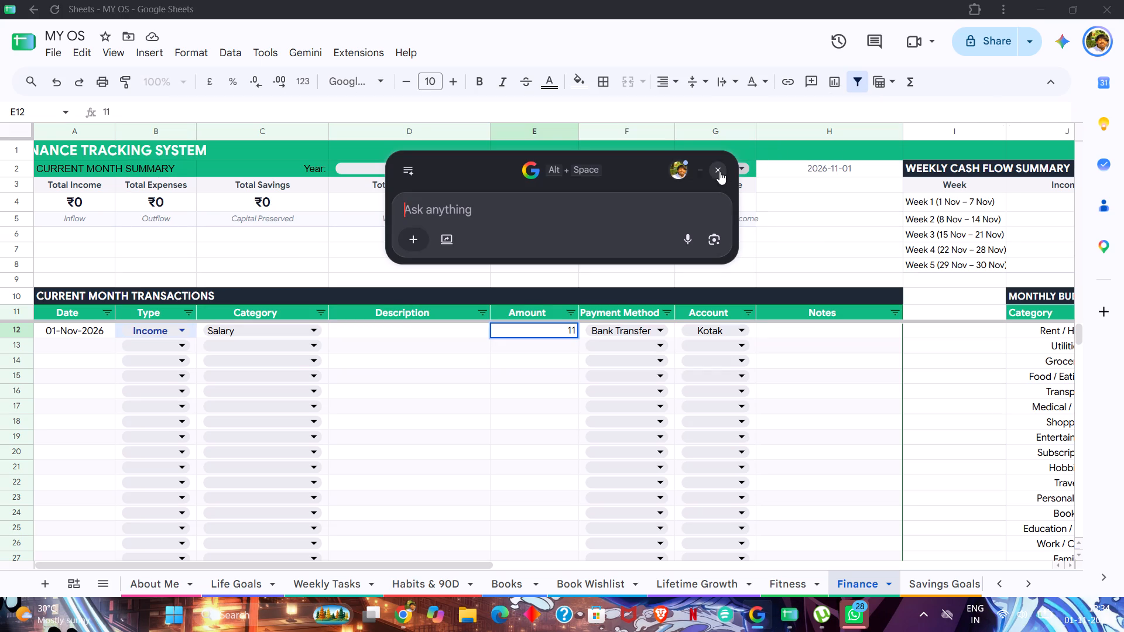
{"action": "left_click", "coordinate": [719, 171]}
{"action": "key", "text": "alt+Tab"}
{"action": "key", "text": "alt+Tab"}
{"action": "key", "text": "alt+Tab"}
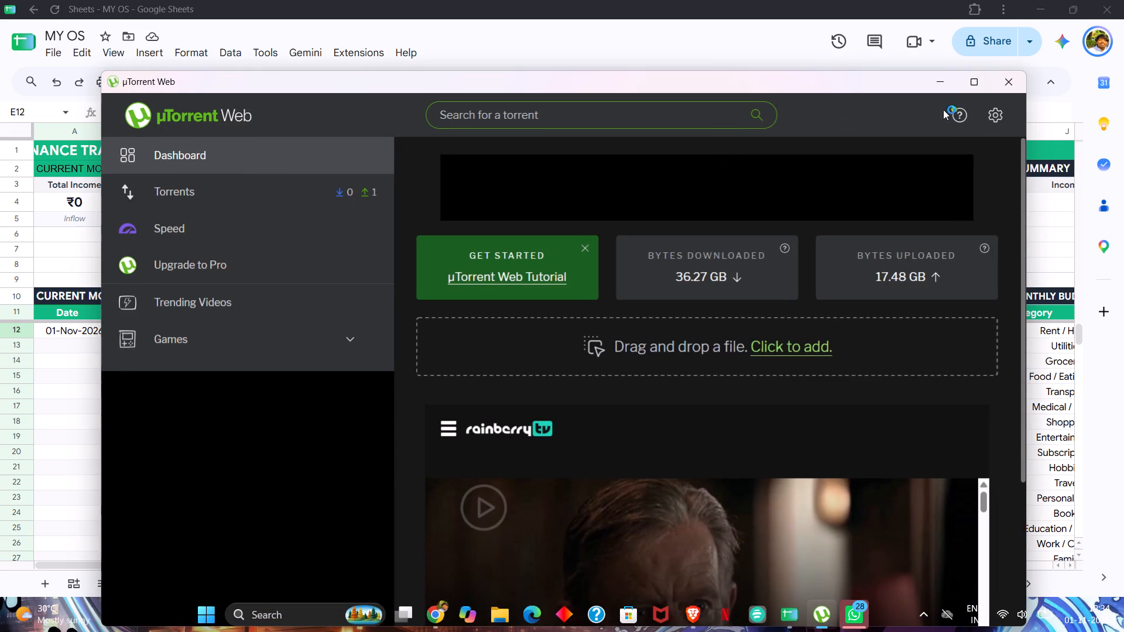
{"action": "left_click", "coordinate": [1003, 89]}
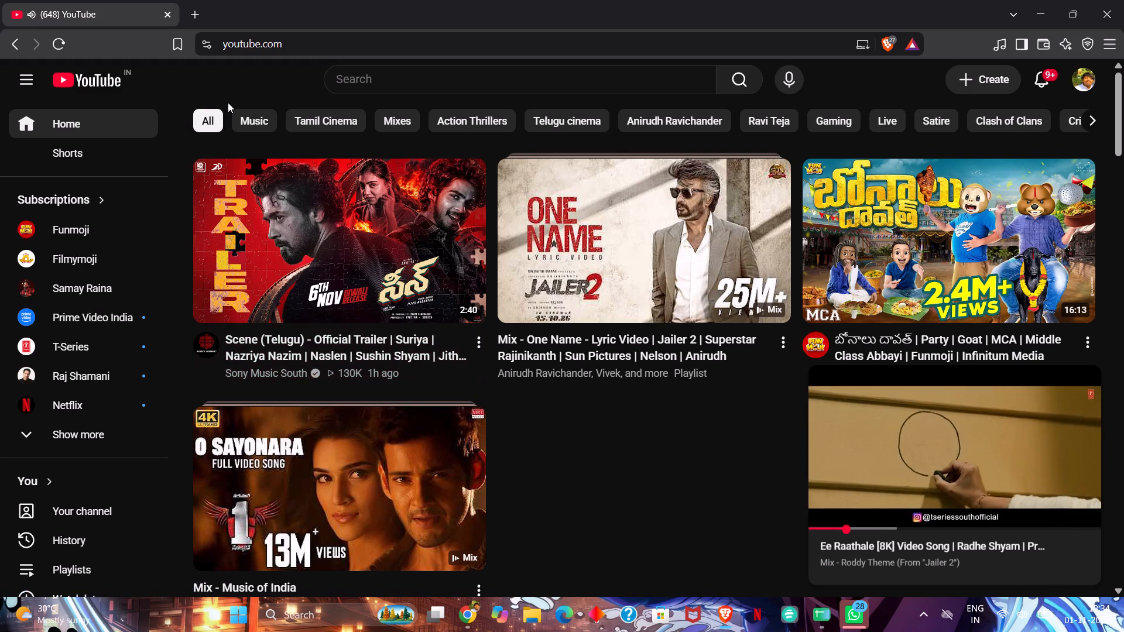
{"action": "left_click", "coordinate": [654, 265]}
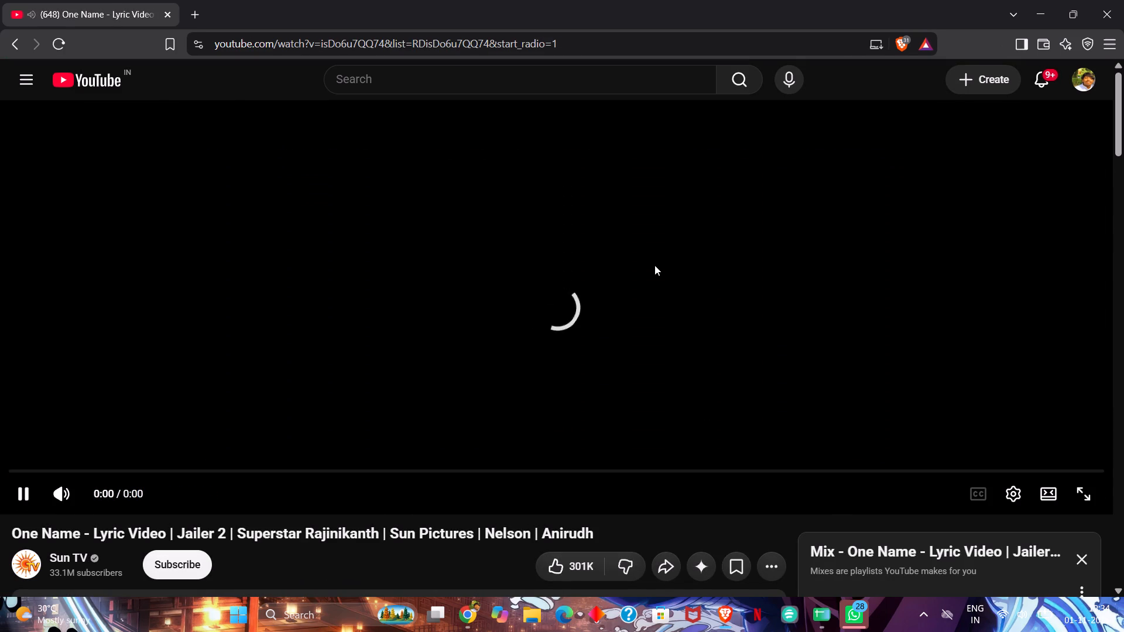
Switch from the YouTube video to the Chrome window with the ChatGPT Learning chat.
{"action": "key", "text": "alt+Tab"}
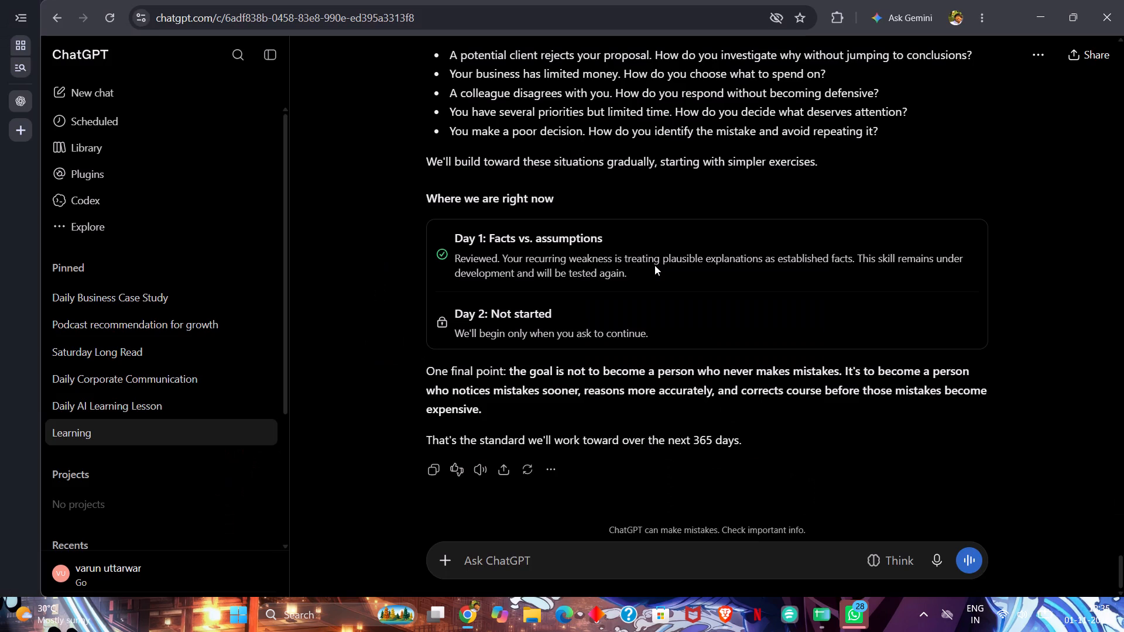
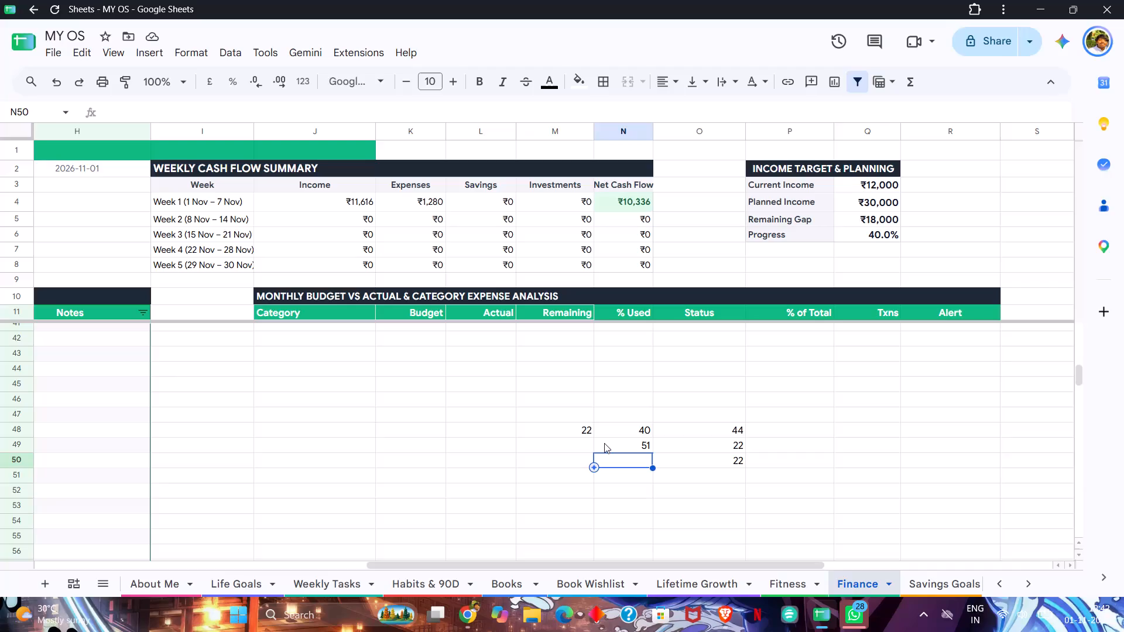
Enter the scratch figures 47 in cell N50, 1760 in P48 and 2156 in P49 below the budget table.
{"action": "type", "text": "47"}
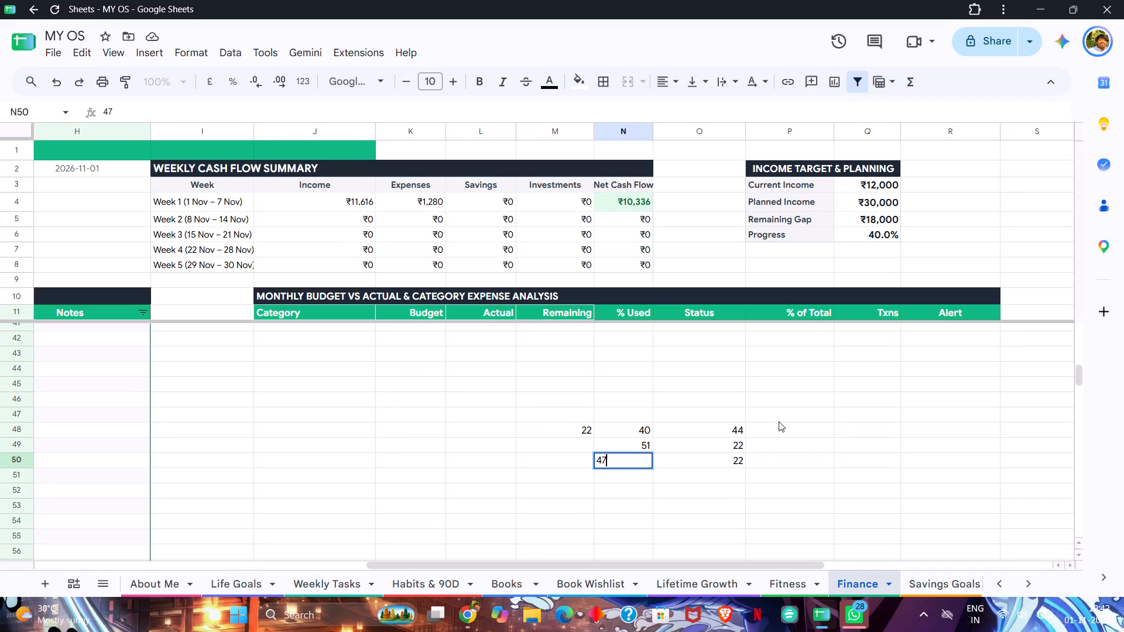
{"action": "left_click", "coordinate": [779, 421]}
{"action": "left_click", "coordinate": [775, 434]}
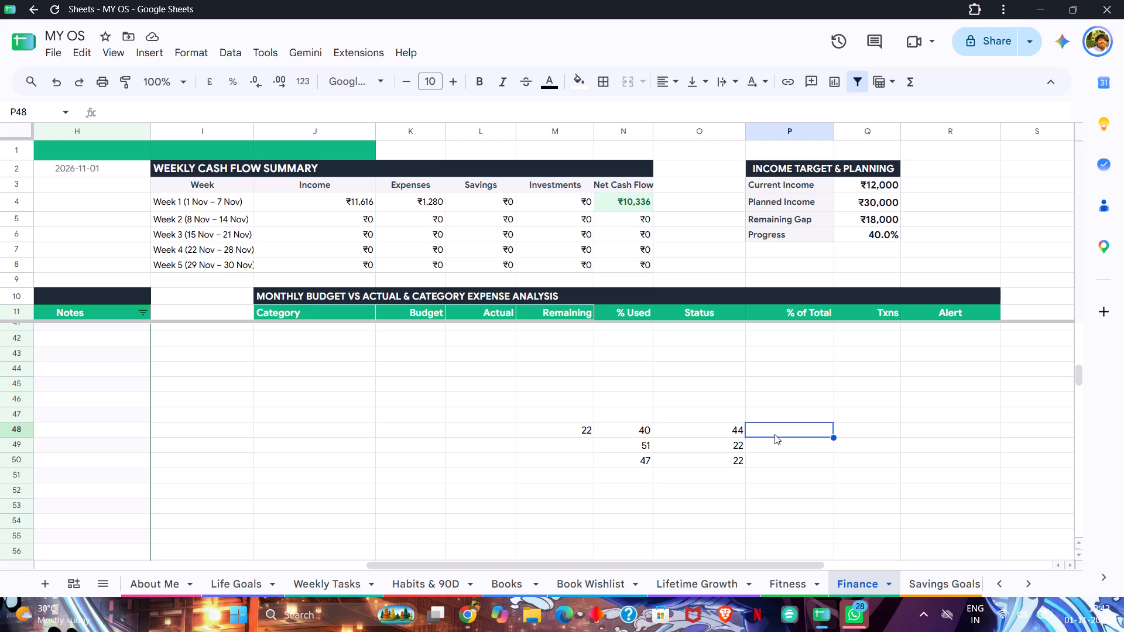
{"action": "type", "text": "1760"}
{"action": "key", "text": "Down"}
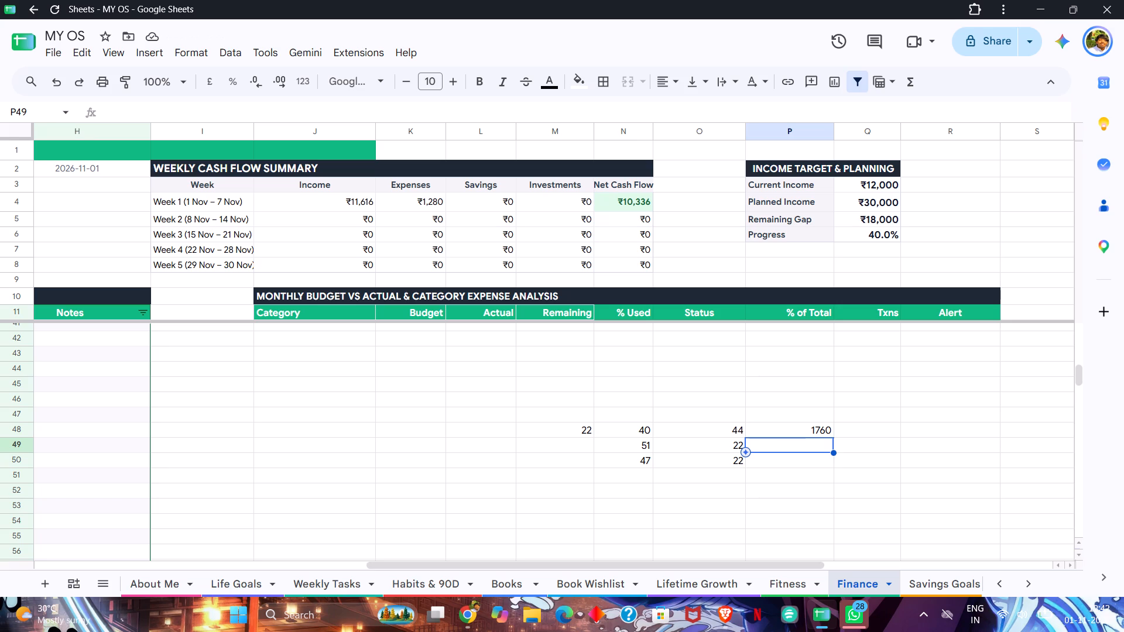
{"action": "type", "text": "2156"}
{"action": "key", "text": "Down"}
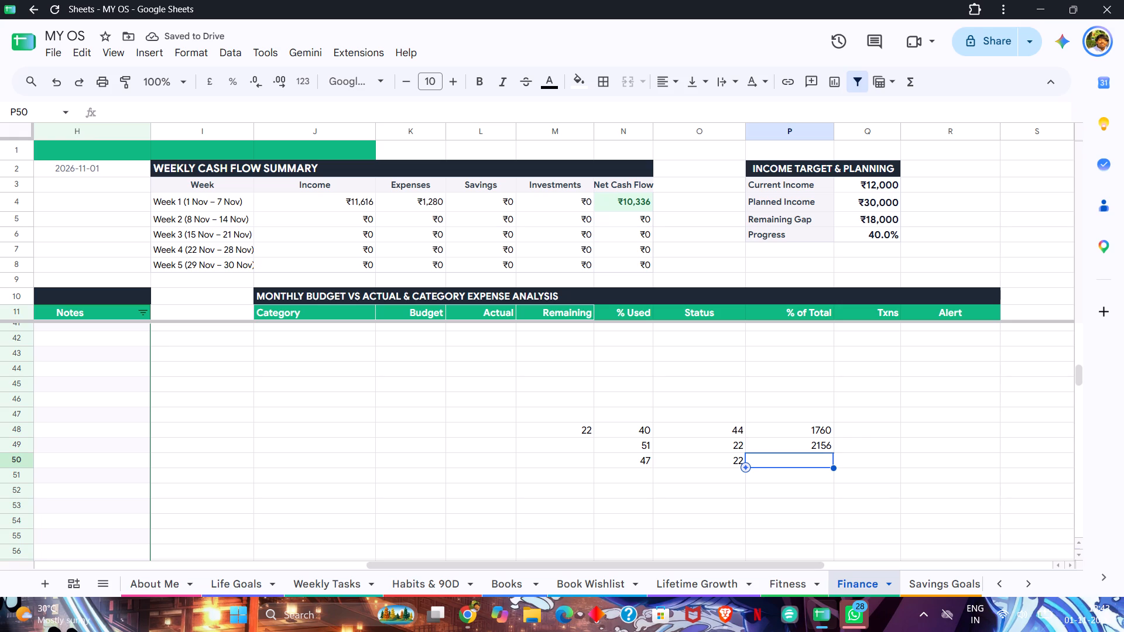
Set the Transport category's Remaining cell to 3916 in the monthly budget table.
{"action": "scroll", "coordinate": [775, 434], "scroll_direction": "up", "scroll_amount": 8}
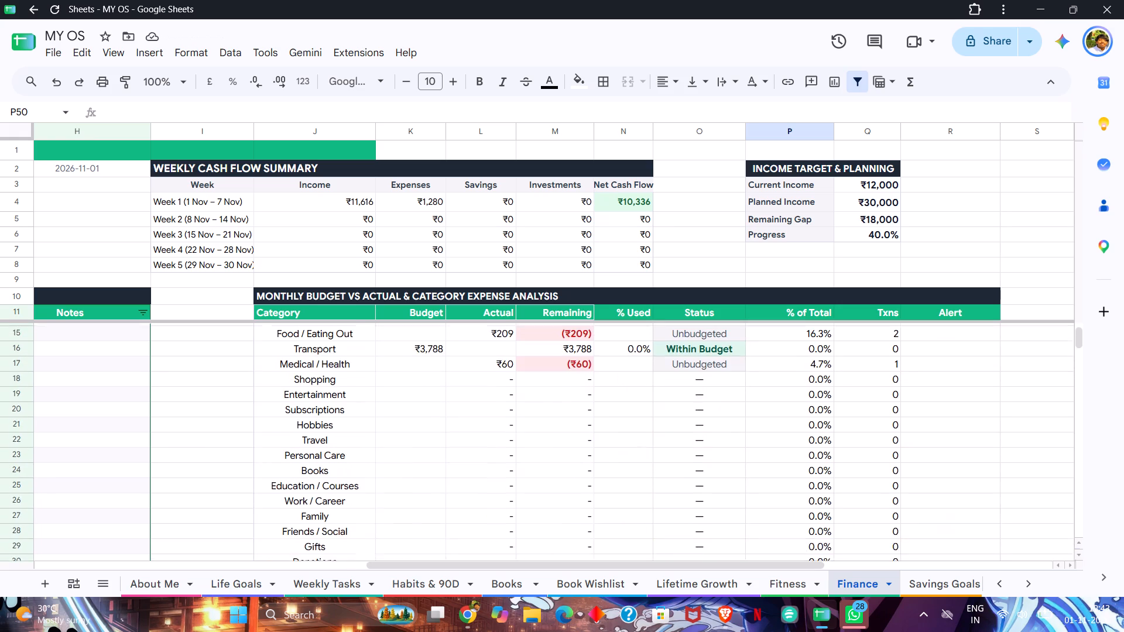
{"action": "left_click", "coordinate": [547, 372]}
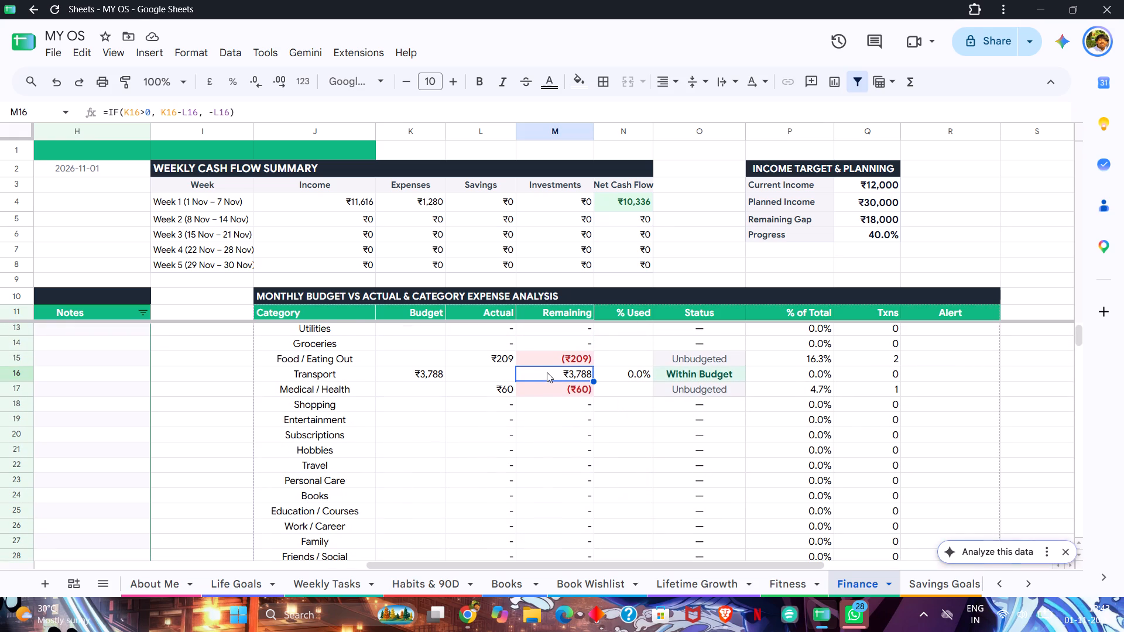
{"action": "type", "text": "3916"}
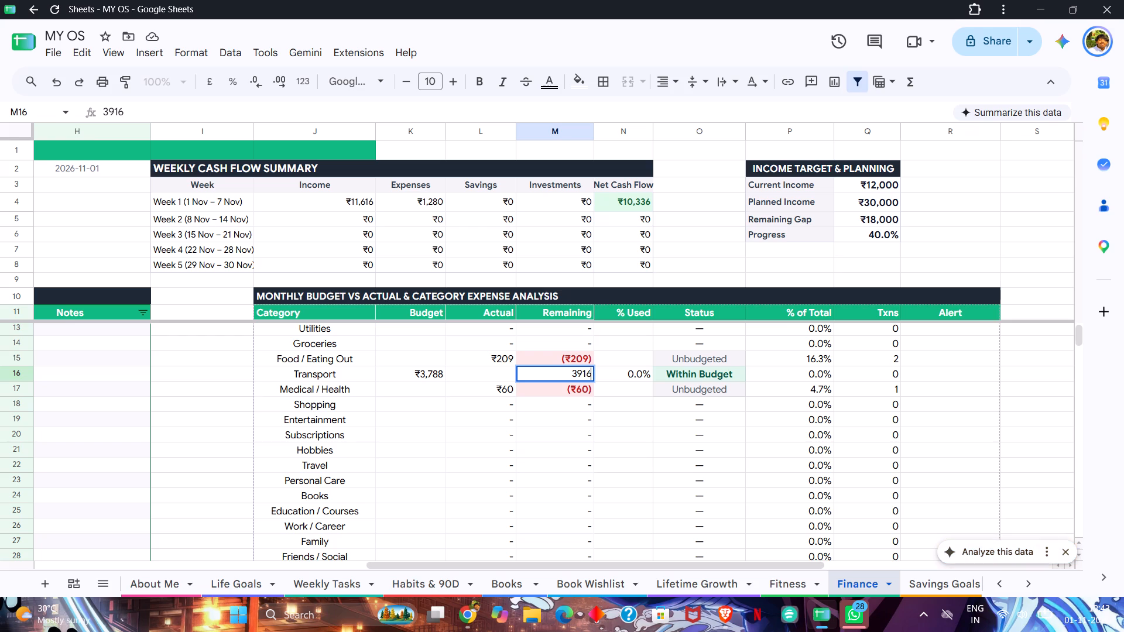
{"action": "left_click", "coordinate": [549, 415]}
Clear all the scratch figures in rows 48 to 50 below the budget table.
{"action": "scroll", "coordinate": [549, 415], "scroll_direction": "down", "scroll_amount": 5}
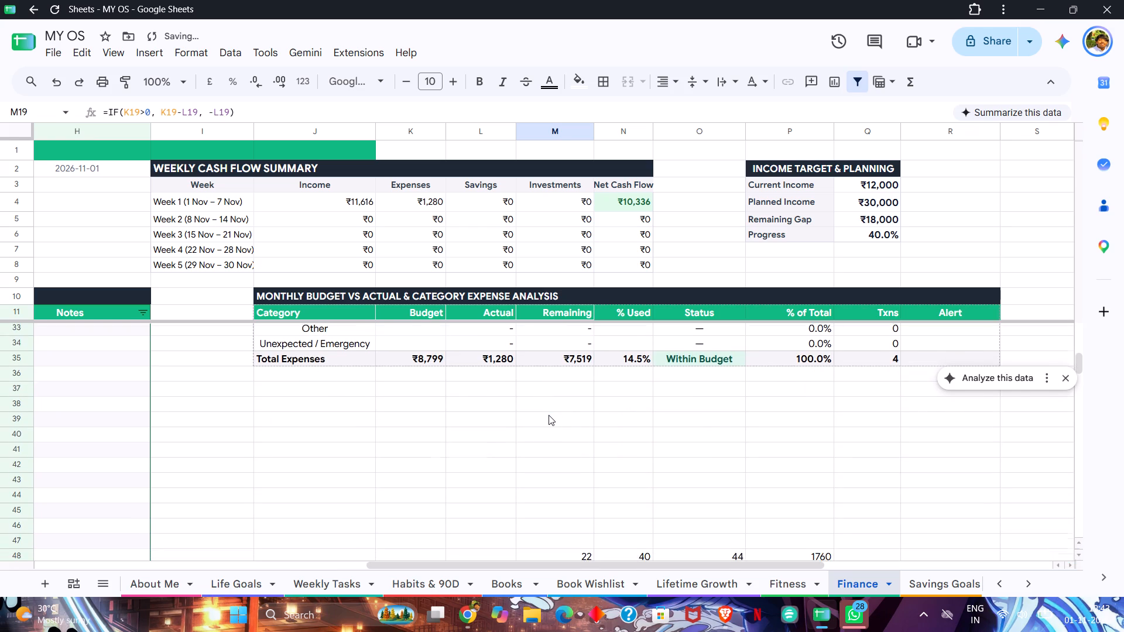
{"action": "scroll", "coordinate": [549, 415], "scroll_direction": "down", "scroll_amount": 1}
{"action": "left_click_drag", "start_coordinate": [562, 454], "coordinate": [830, 483]}
{"action": "key", "text": "BackSpace"}
{"action": "key", "text": "Down"}
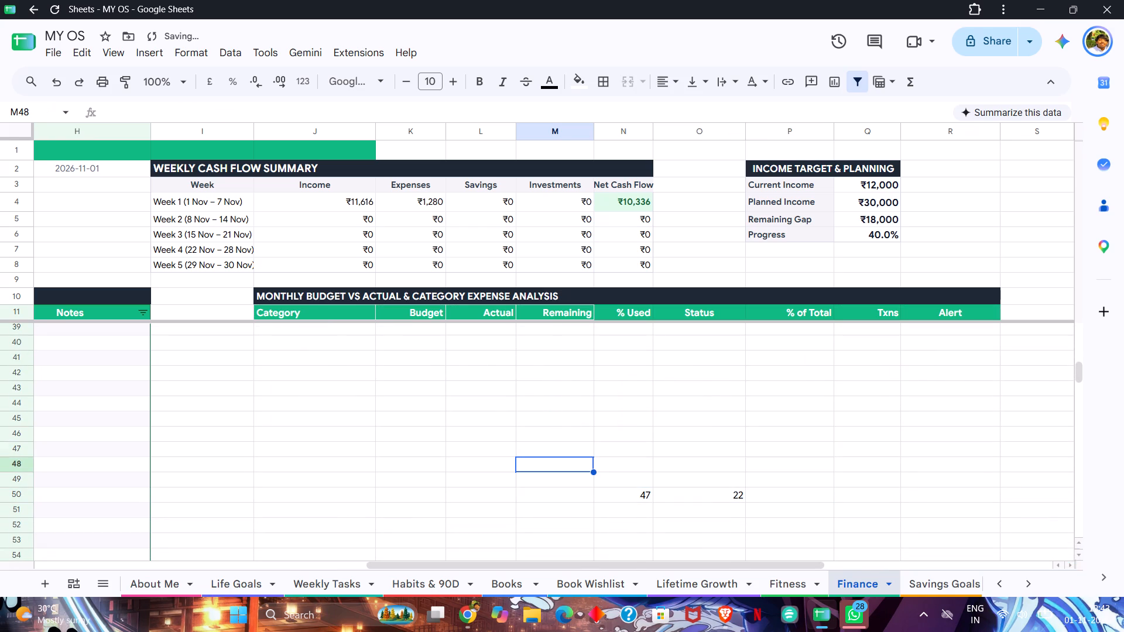
{"action": "key", "text": "BackSpace"}
{"action": "key", "text": "Down"}
{"action": "key", "text": "Down"}
{"action": "key", "text": "Right"}
{"action": "key", "text": "BackSpace"}
{"action": "key", "text": "Right"}
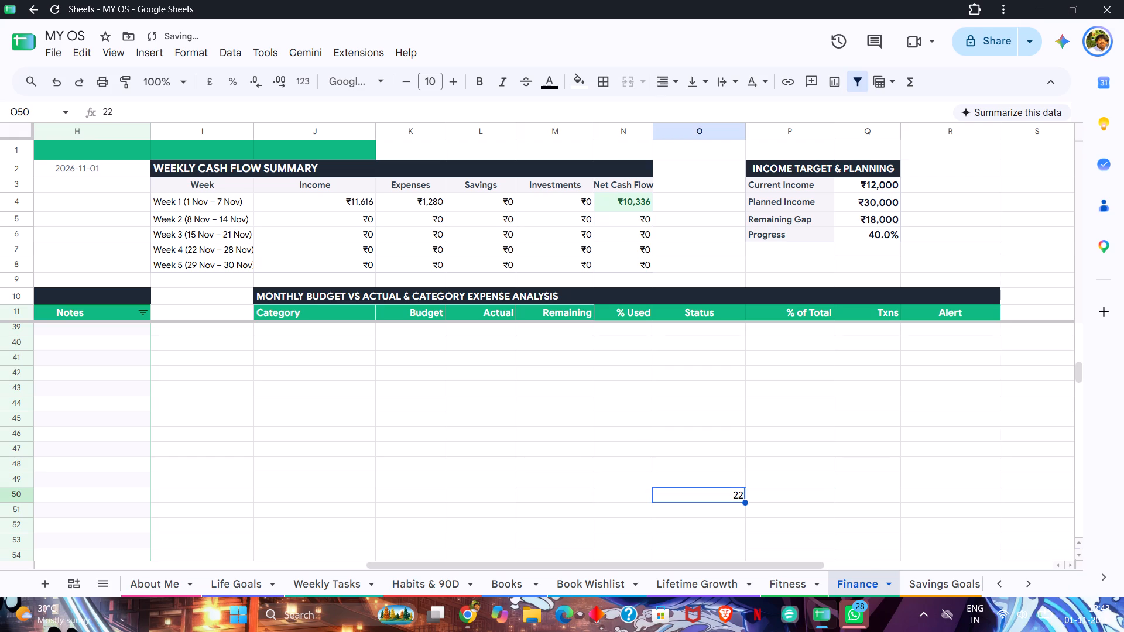
{"action": "key", "text": "BackSpace"}
Set the Unexpected / Emergency category's budget to 500 in the monthly budget table.
{"action": "scroll", "coordinate": [818, 507], "scroll_direction": "up", "scroll_amount": 5}
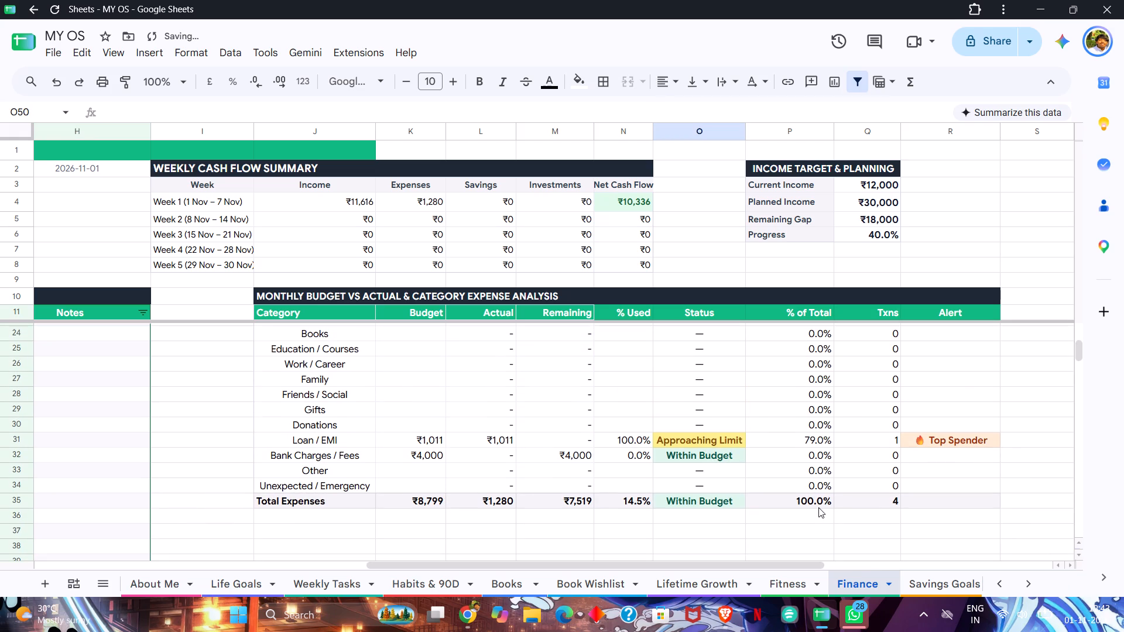
{"action": "scroll", "coordinate": [818, 507], "scroll_direction": "up", "scroll_amount": 1}
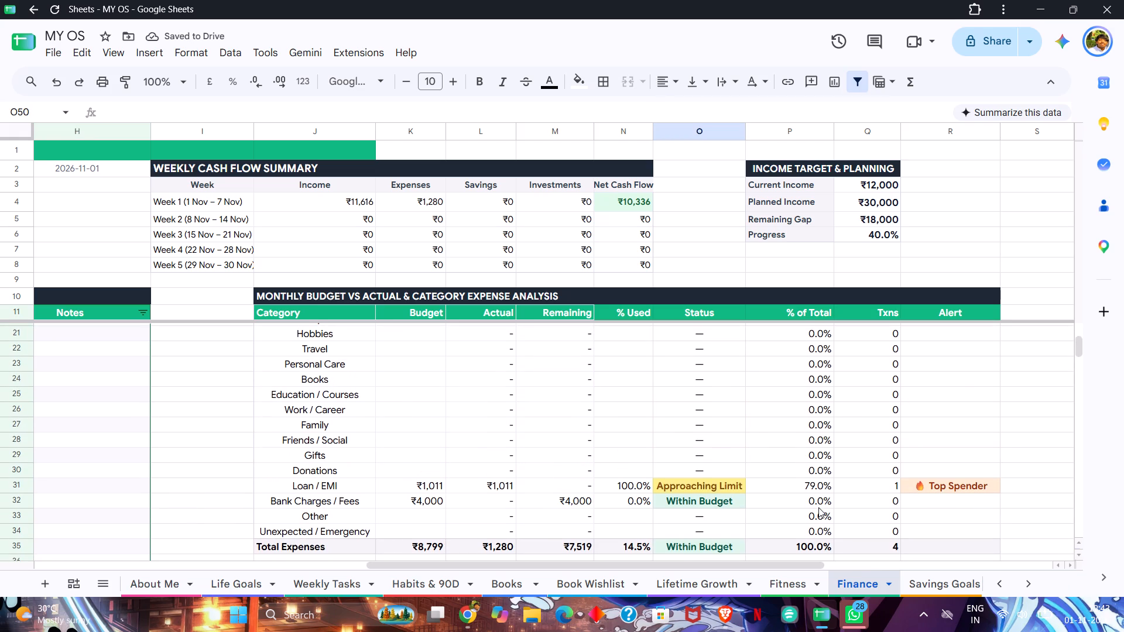
{"action": "scroll", "coordinate": [818, 507], "scroll_direction": "down", "scroll_amount": 1}
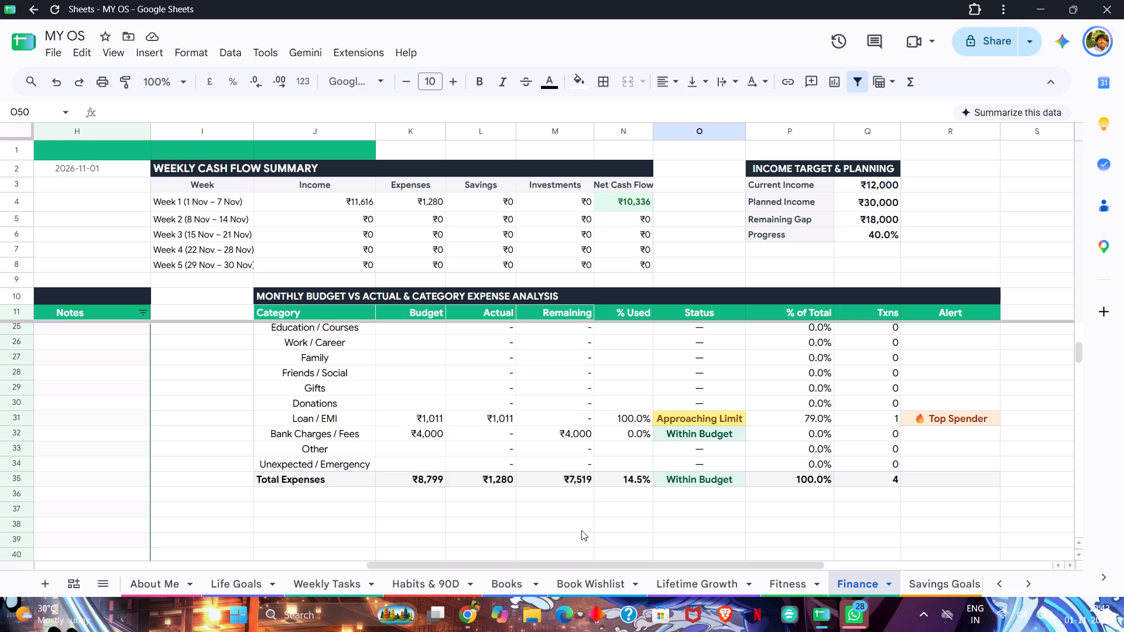
{"action": "scroll", "coordinate": [581, 530], "scroll_direction": "up", "scroll_amount": 4}
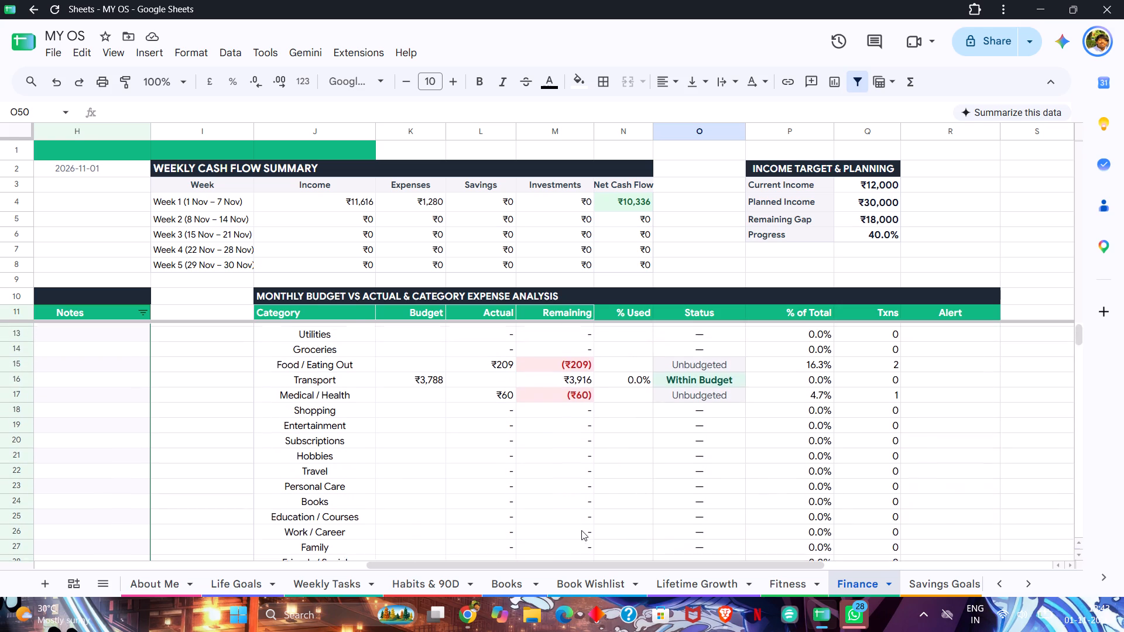
{"action": "scroll", "coordinate": [581, 530], "scroll_direction": "up", "scroll_amount": 1}
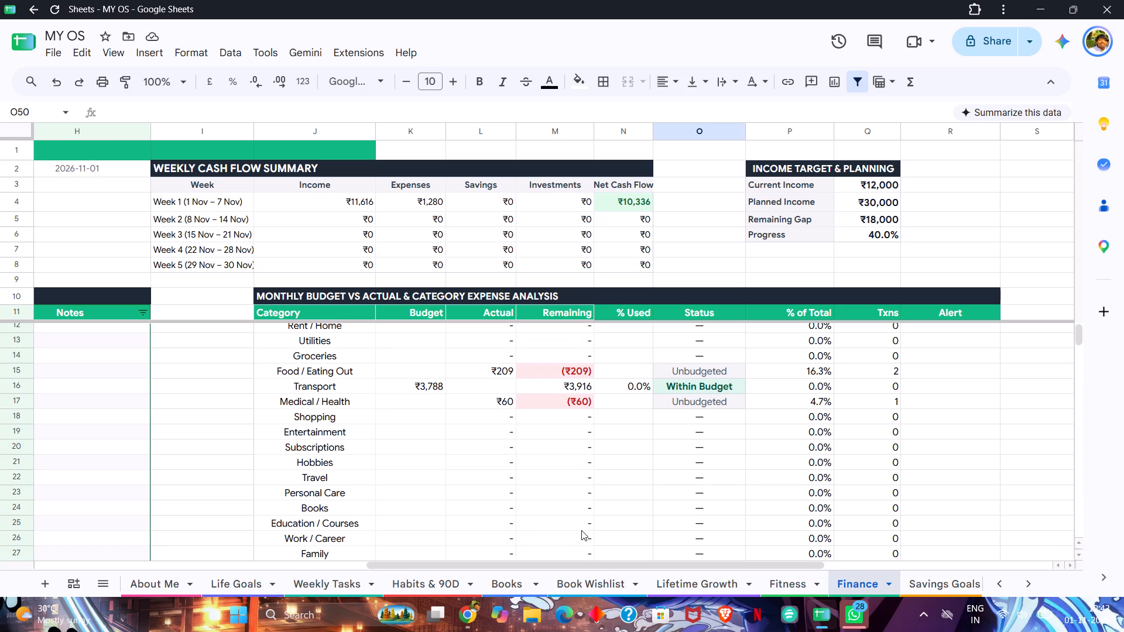
{"action": "left_click", "coordinate": [786, 369]}
{"action": "scroll", "coordinate": [786, 369], "scroll_direction": "down", "scroll_amount": 1}
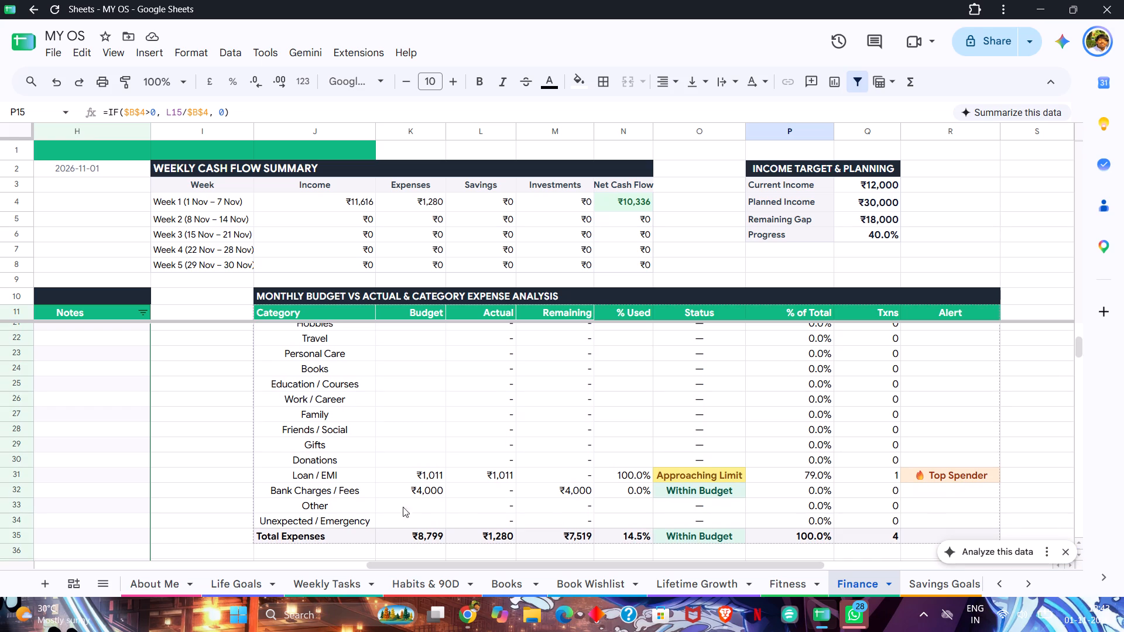
{"action": "left_click", "coordinate": [414, 524]}
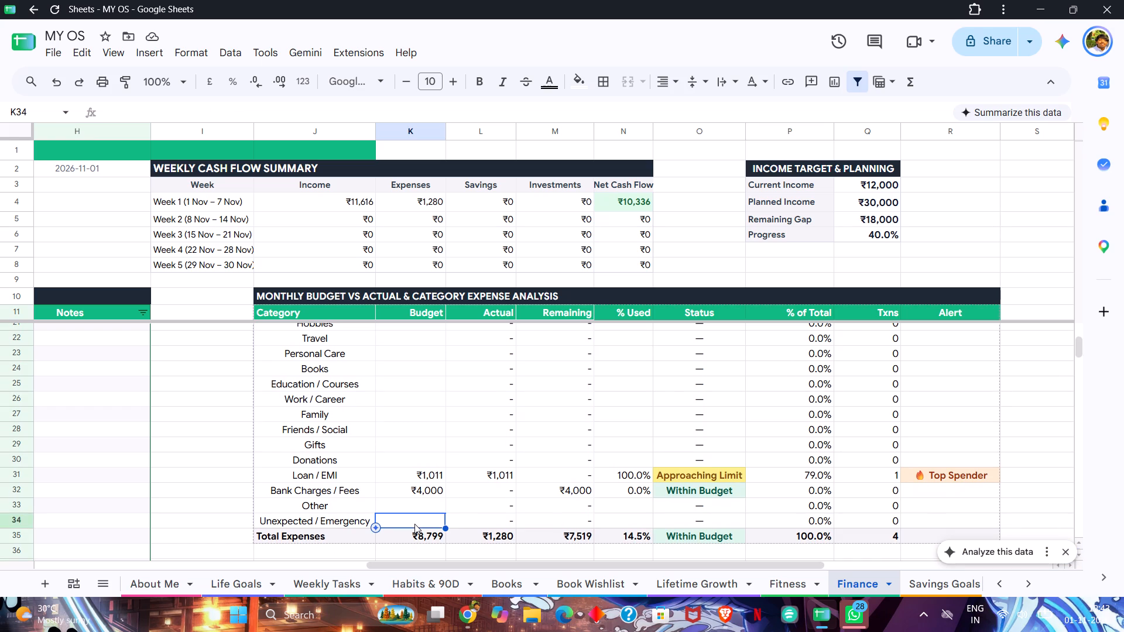
{"action": "type", "text": "500"}
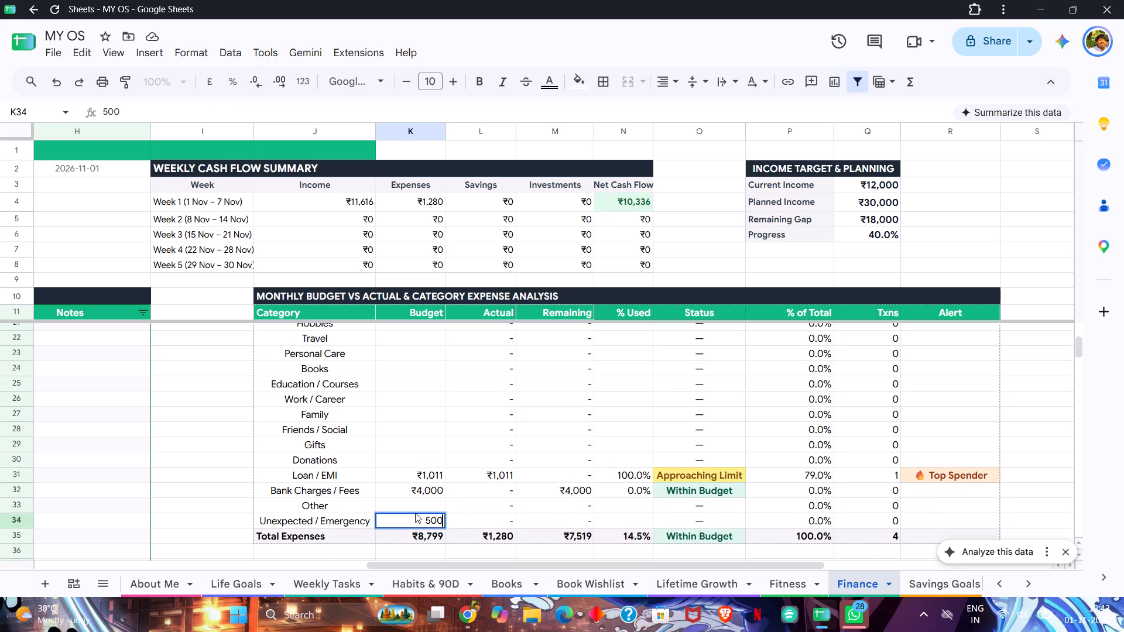
{"action": "left_click", "coordinate": [415, 513]}
{"action": "left_click", "coordinate": [413, 510]}
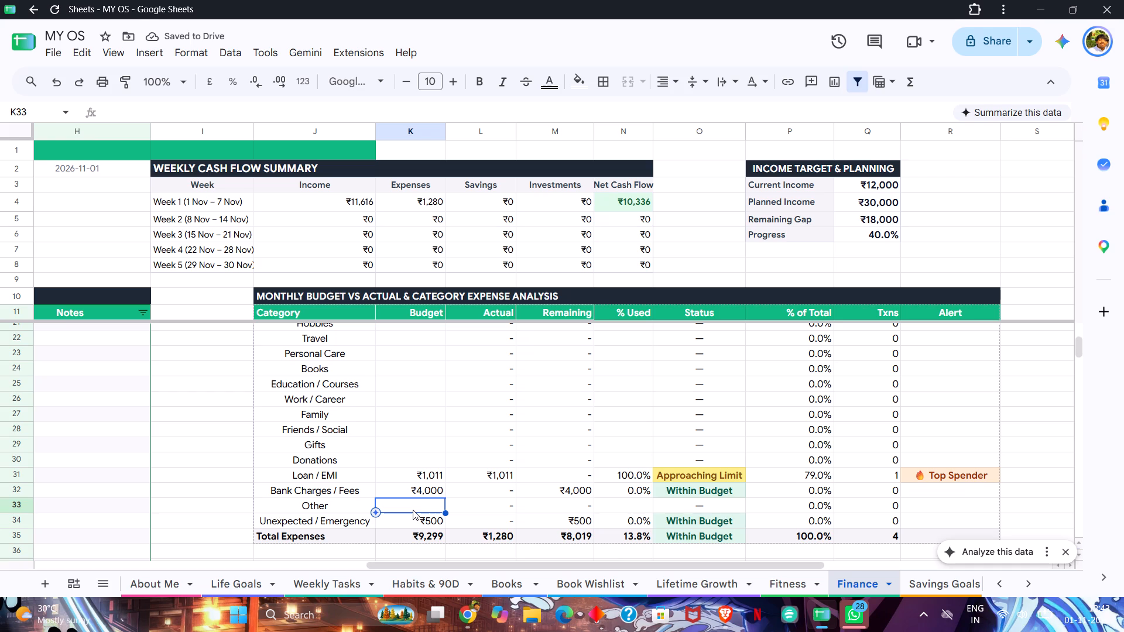
Set the Friends / Social category's budget to 500 in the monthly budget table.
{"action": "scroll", "coordinate": [413, 510], "scroll_direction": "up", "scroll_amount": 1}
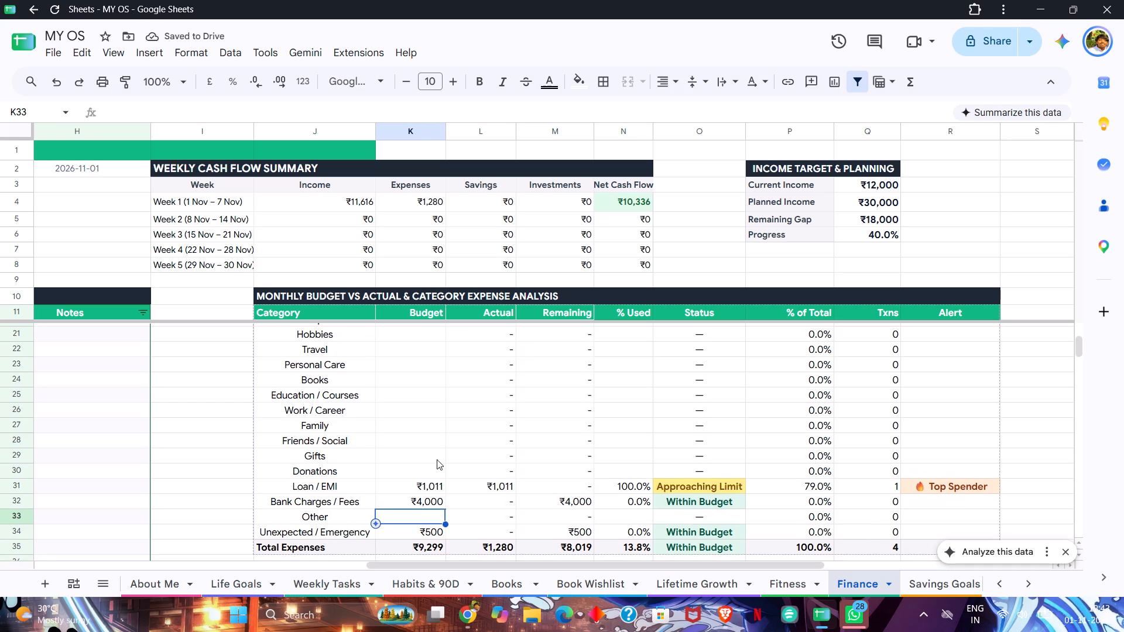
{"action": "left_click", "coordinate": [421, 441]}
{"action": "type", "text": "500"}
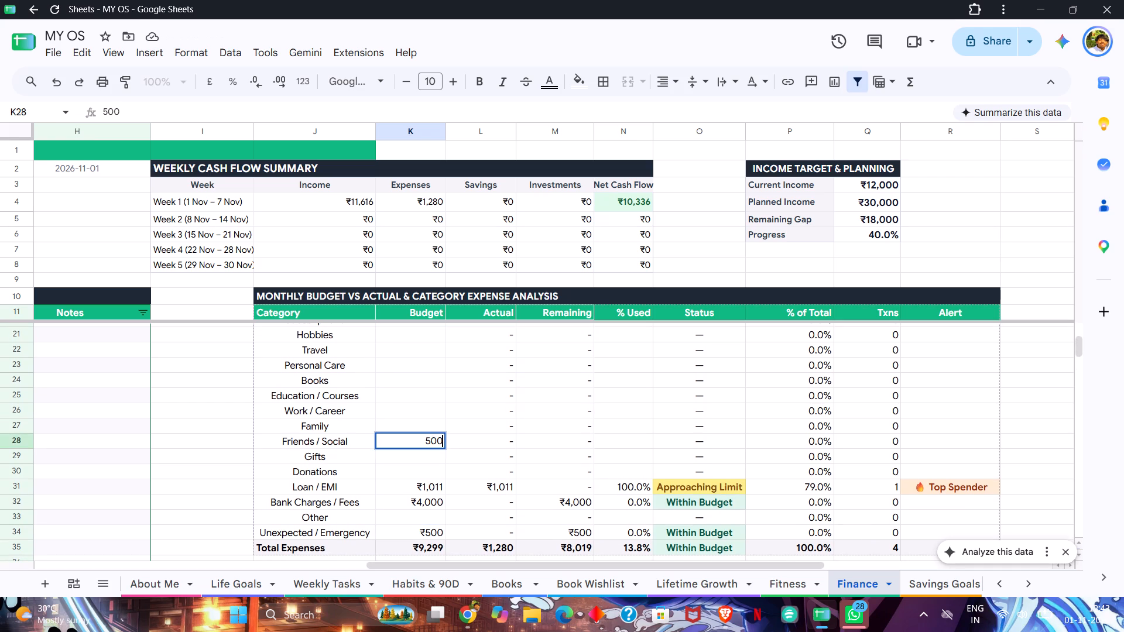
{"action": "left_click", "coordinate": [474, 437]}
Review the expense categories and their budget amounts in the Monthly Budget vs Actual table.
{"action": "scroll", "coordinate": [474, 437], "scroll_direction": "down", "scroll_amount": 1}
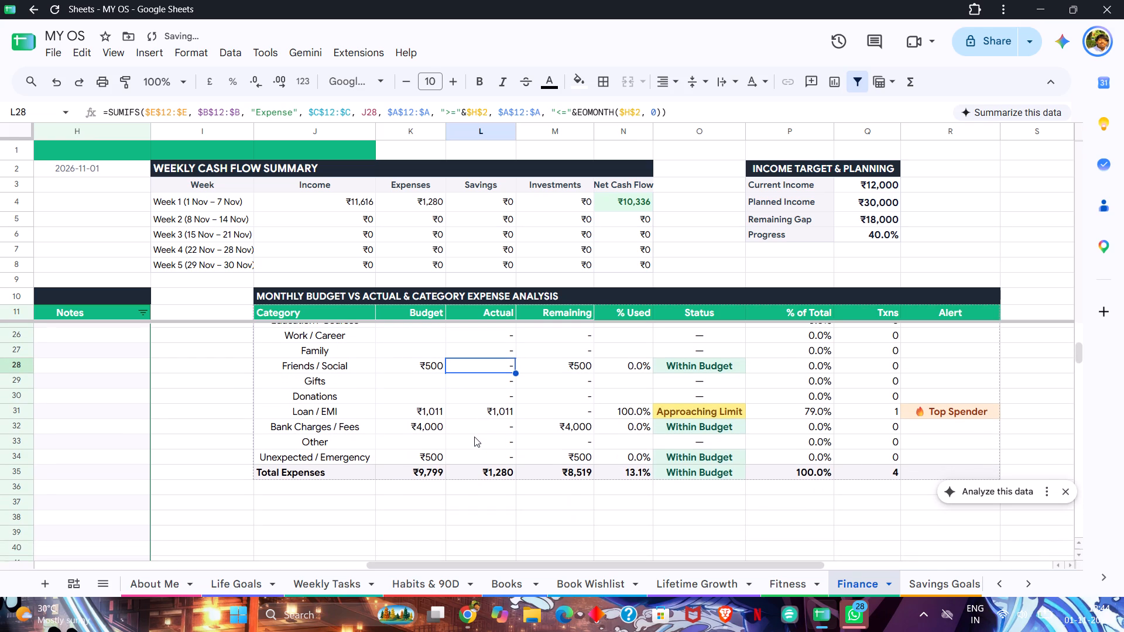
{"action": "scroll", "coordinate": [474, 437], "scroll_direction": "up", "scroll_amount": 1}
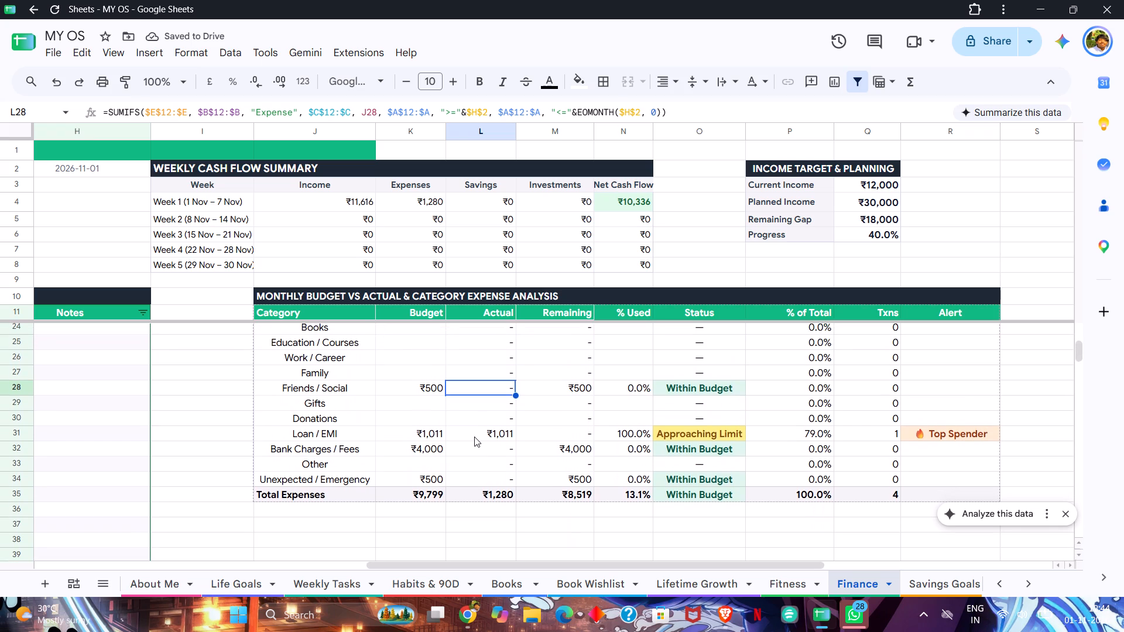
{"action": "scroll", "coordinate": [474, 437], "scroll_direction": "up", "scroll_amount": 1}
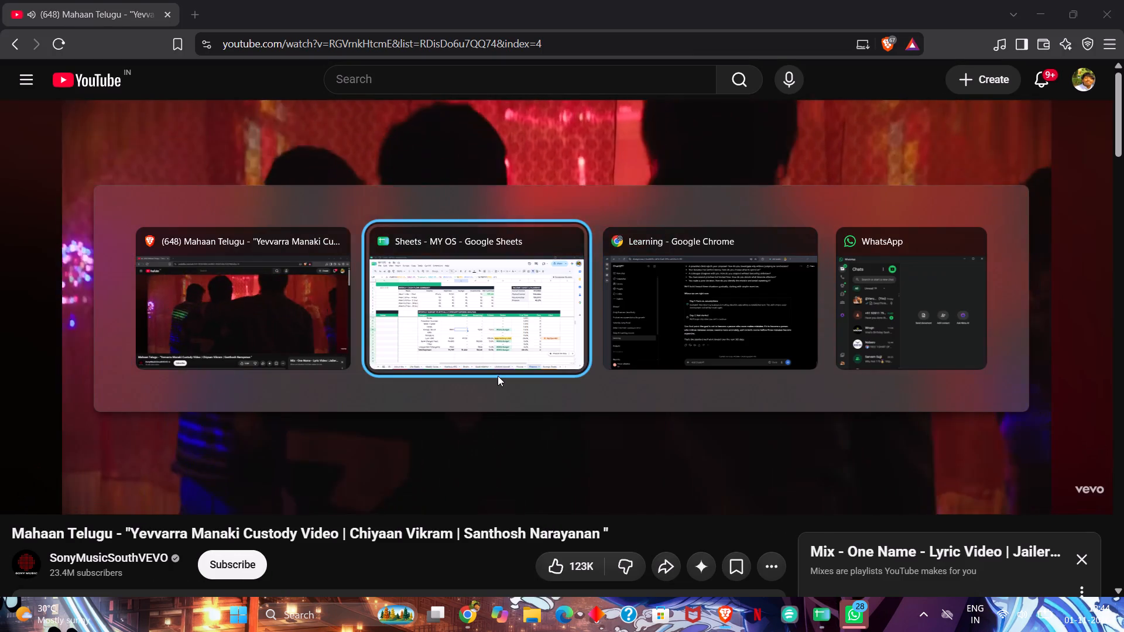
{"action": "left_click", "coordinate": [396, 409]}
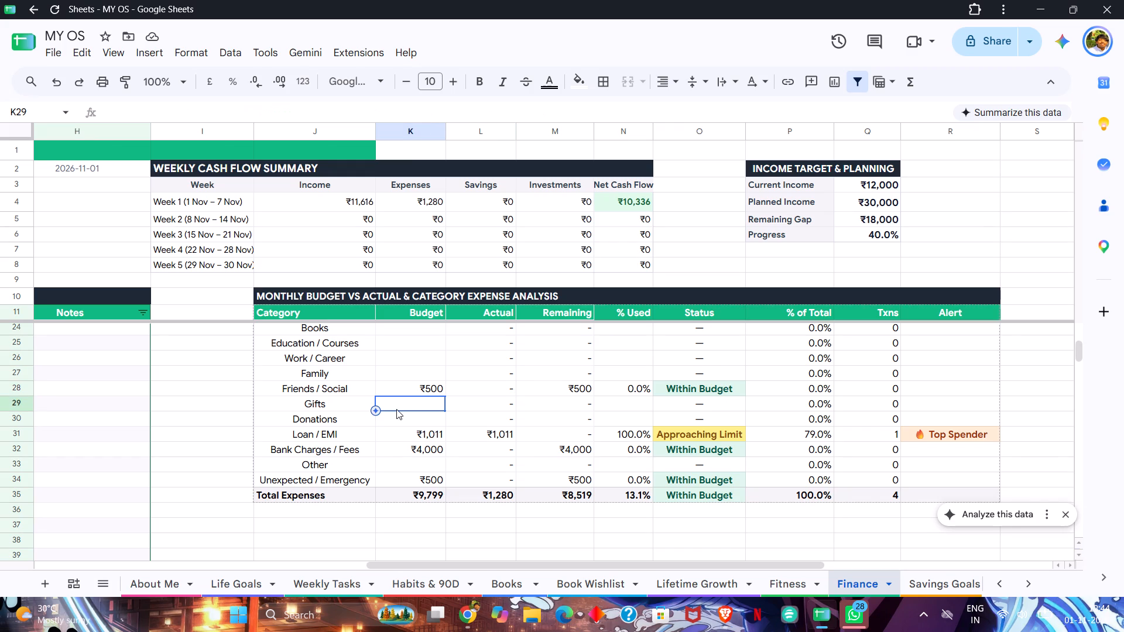
{"action": "scroll", "coordinate": [396, 409], "scroll_direction": "up", "scroll_amount": 1}
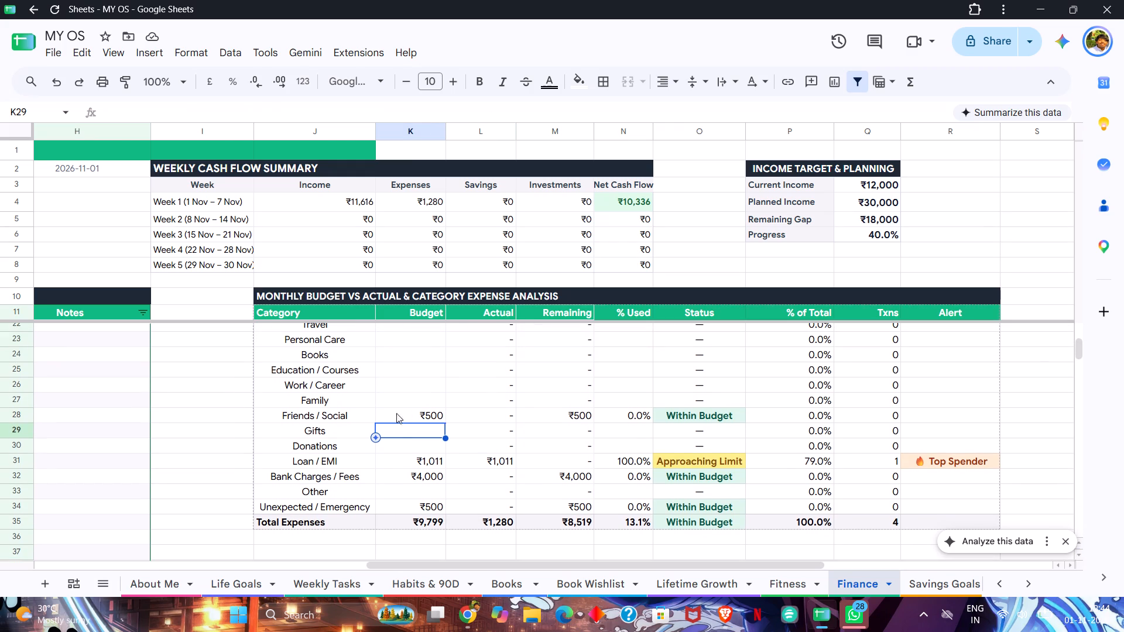
{"action": "scroll", "coordinate": [408, 399], "scroll_direction": "up", "scroll_amount": 1}
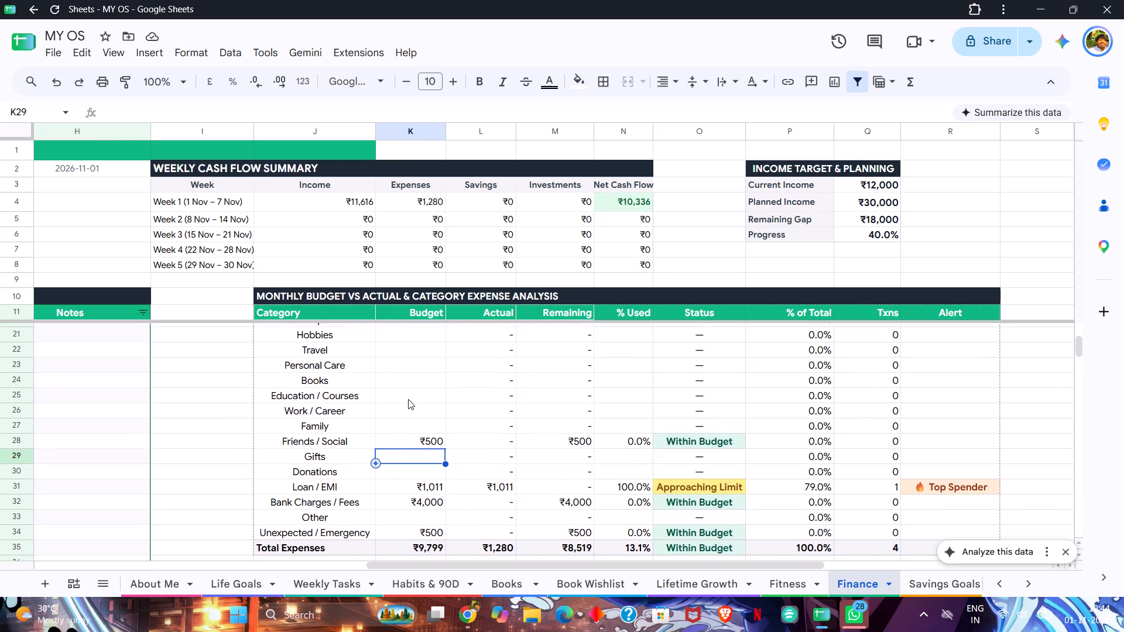
{"action": "scroll", "coordinate": [408, 399], "scroll_direction": "up", "scroll_amount": 3}
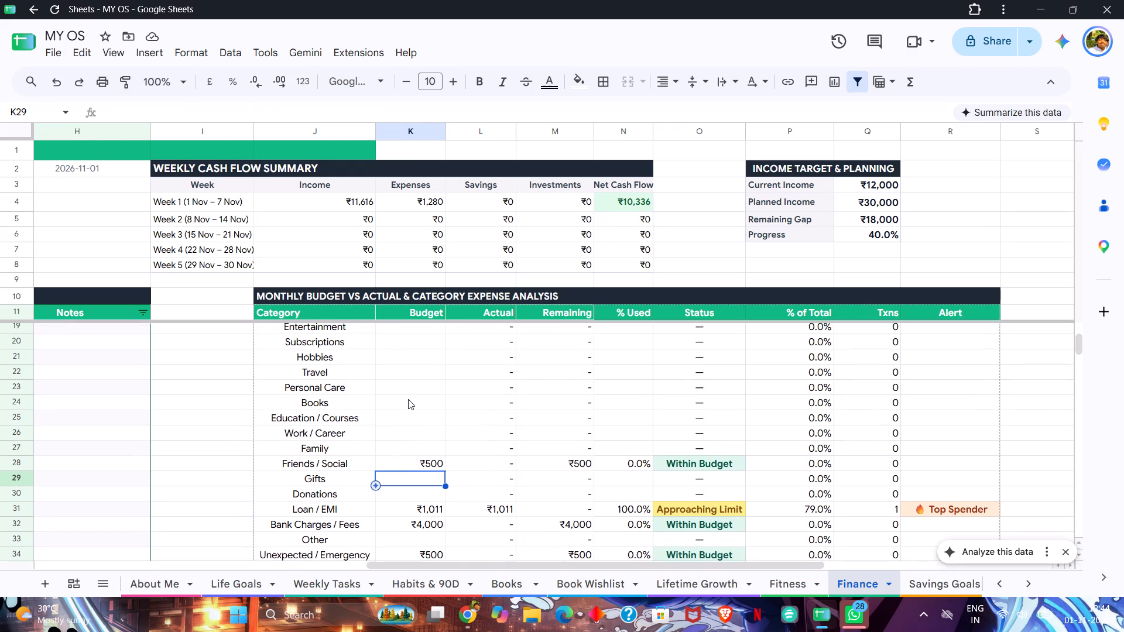
{"action": "scroll", "coordinate": [408, 399], "scroll_direction": "up", "scroll_amount": 3}
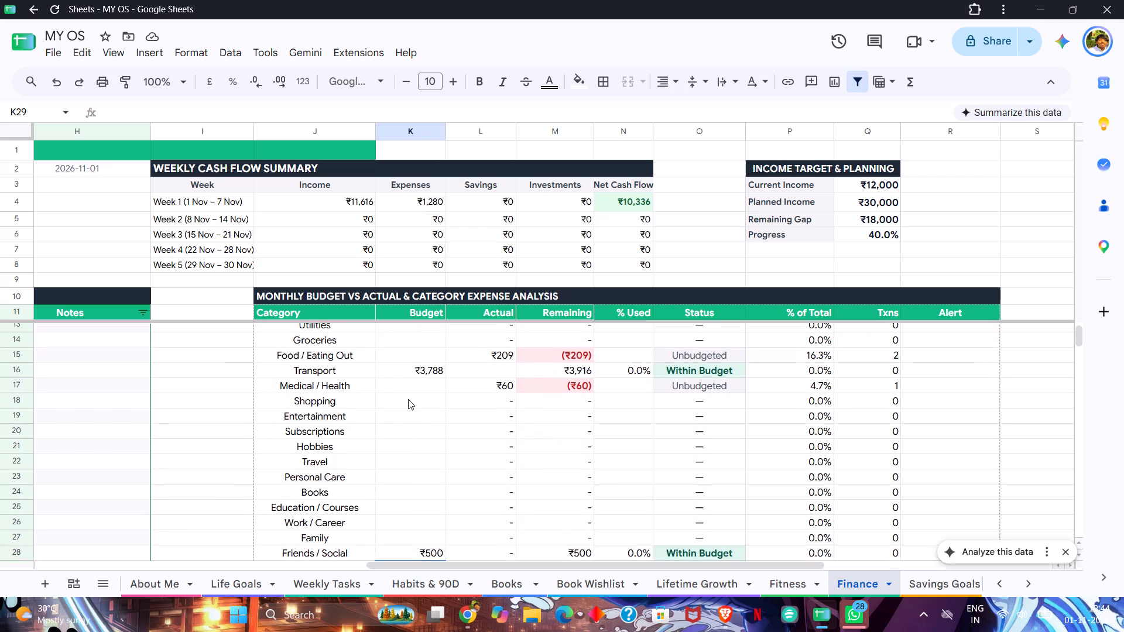
{"action": "scroll", "coordinate": [408, 399], "scroll_direction": "up", "scroll_amount": 2}
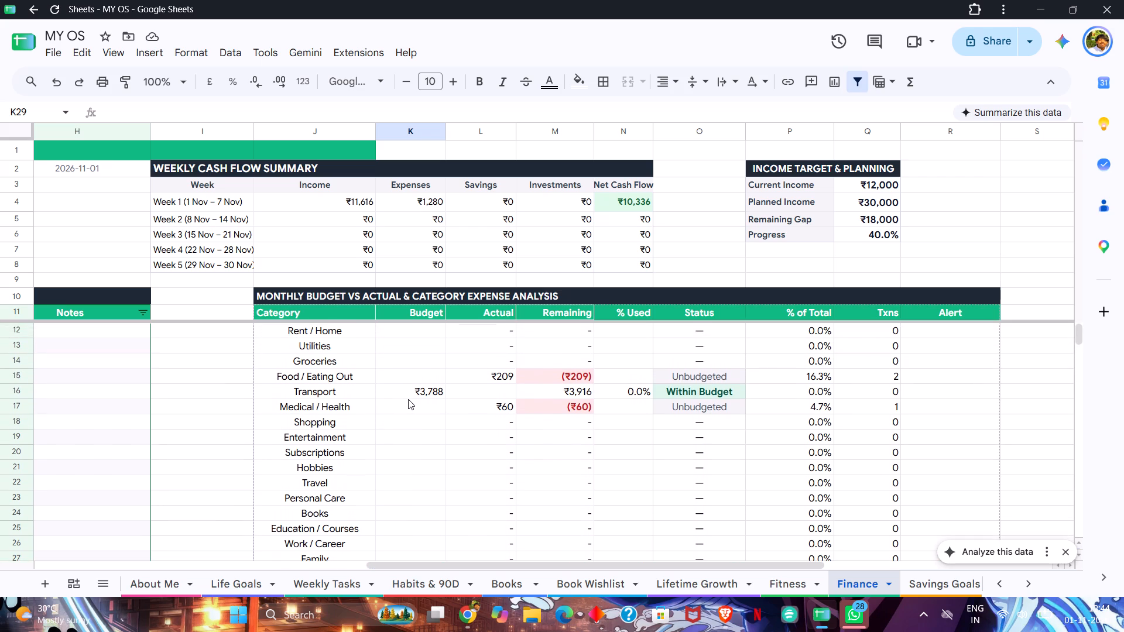
{"action": "scroll", "coordinate": [397, 400], "scroll_direction": "down", "scroll_amount": 1}
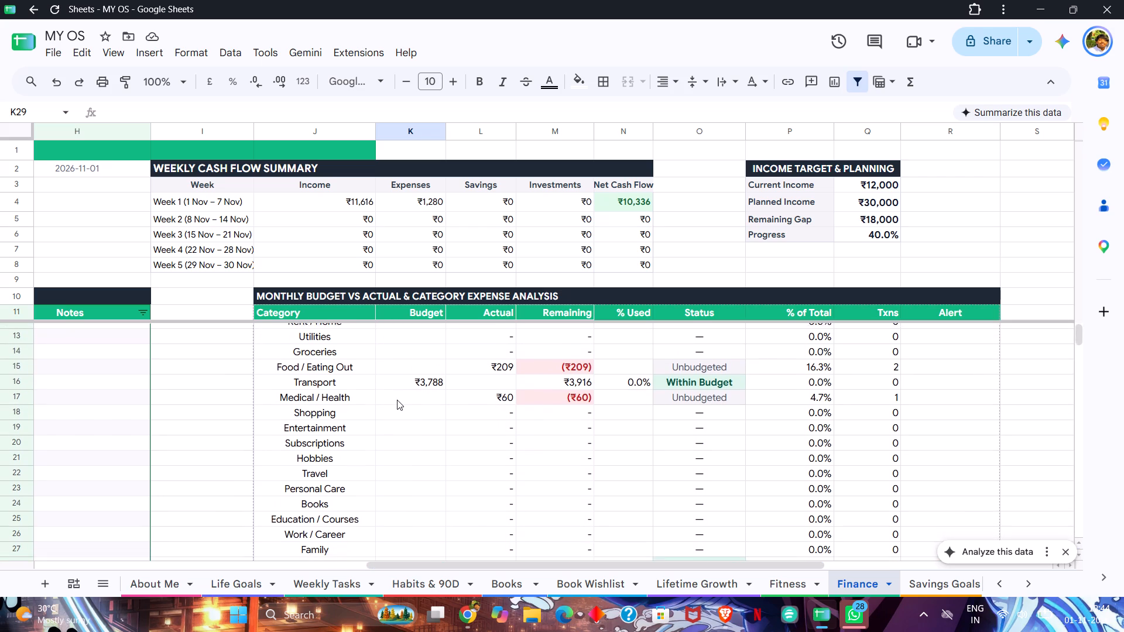
{"action": "scroll", "coordinate": [397, 400], "scroll_direction": "down", "scroll_amount": 1}
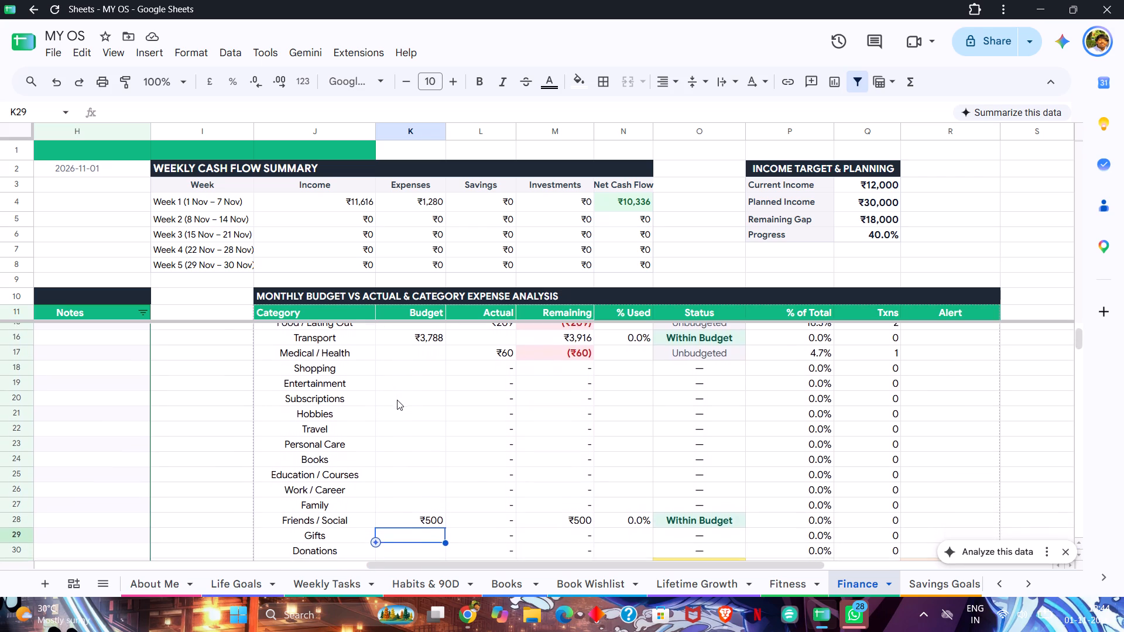
{"action": "scroll", "coordinate": [397, 400], "scroll_direction": "down", "scroll_amount": 1}
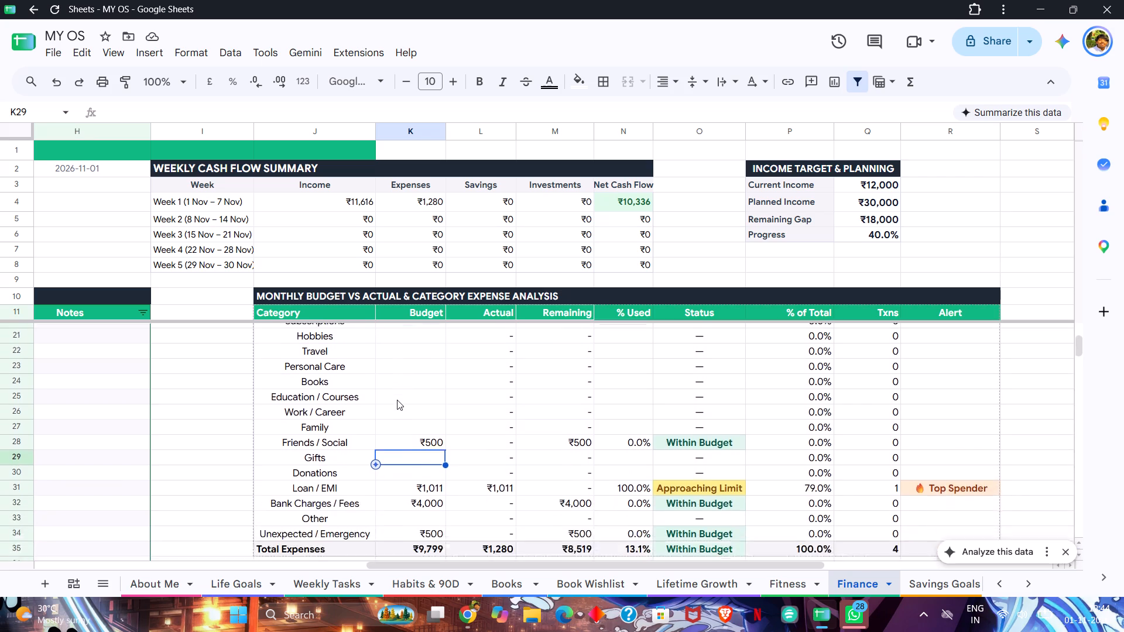
{"action": "scroll", "coordinate": [397, 400], "scroll_direction": "down", "scroll_amount": 1}
{"action": "scroll", "coordinate": [397, 400], "scroll_direction": "up", "scroll_amount": 8}
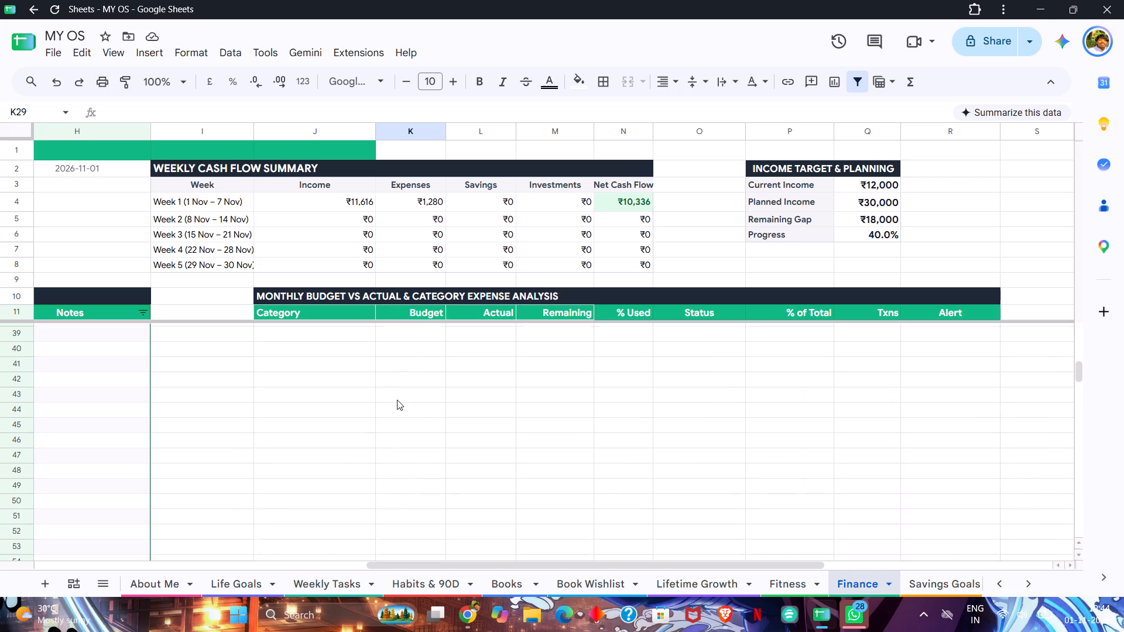
{"action": "scroll", "coordinate": [397, 400], "scroll_direction": "up", "scroll_amount": 3}
{"action": "scroll", "coordinate": [397, 400], "scroll_direction": "down", "scroll_amount": 3}
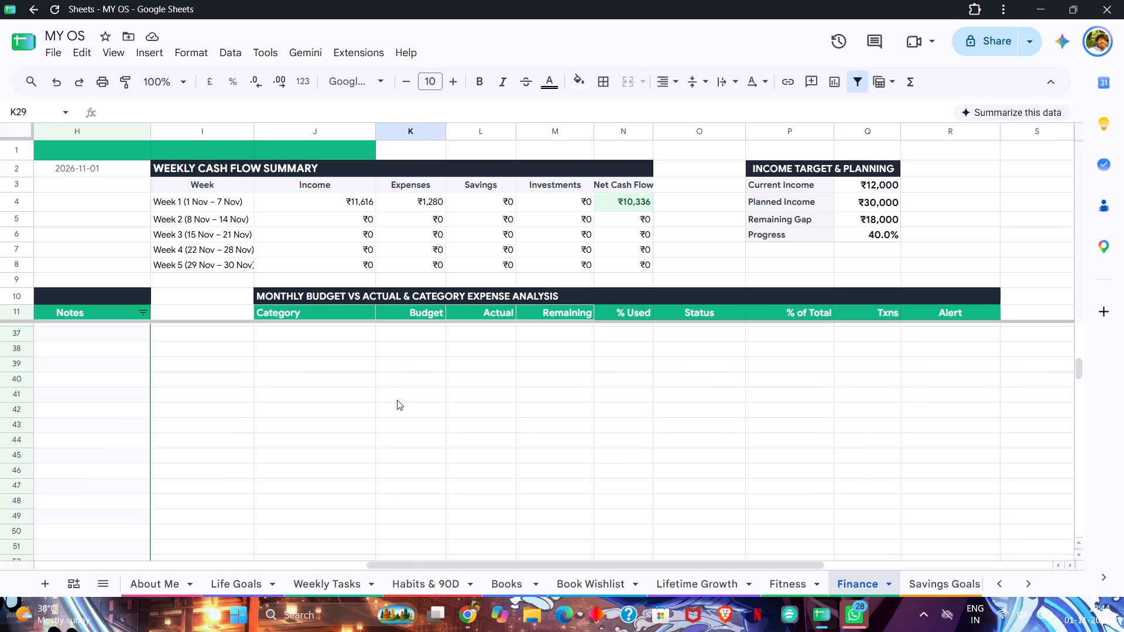
Set the Loan / EMI category's budget to 1700 in the monthly budget table.
{"action": "scroll", "coordinate": [397, 400], "scroll_direction": "up", "scroll_amount": 2}
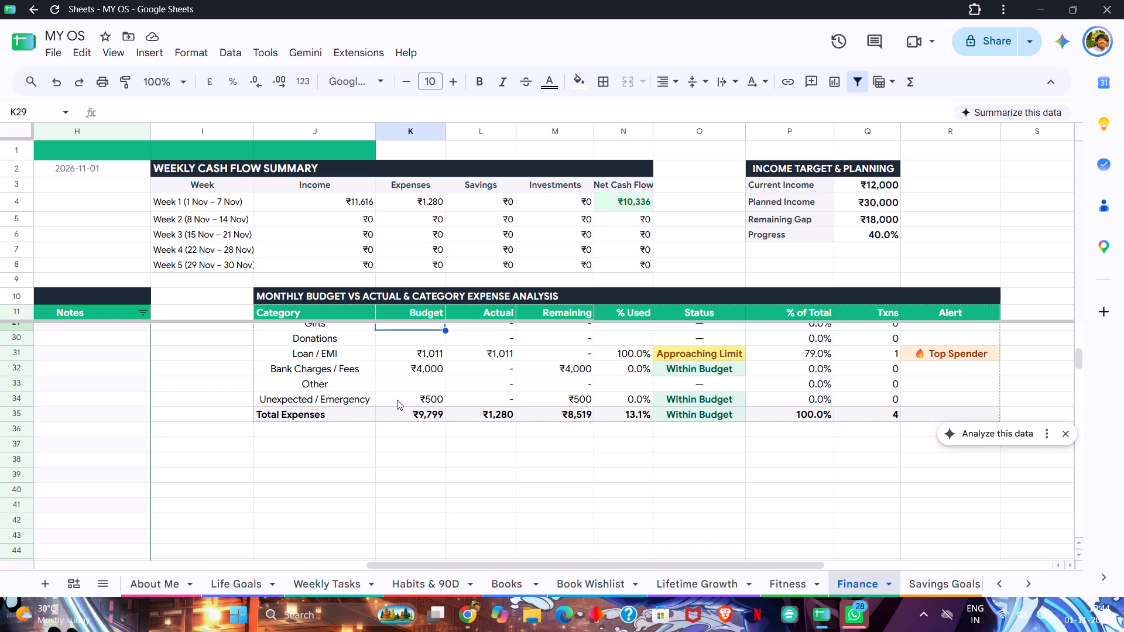
{"action": "scroll", "coordinate": [397, 400], "scroll_direction": "up", "scroll_amount": 1}
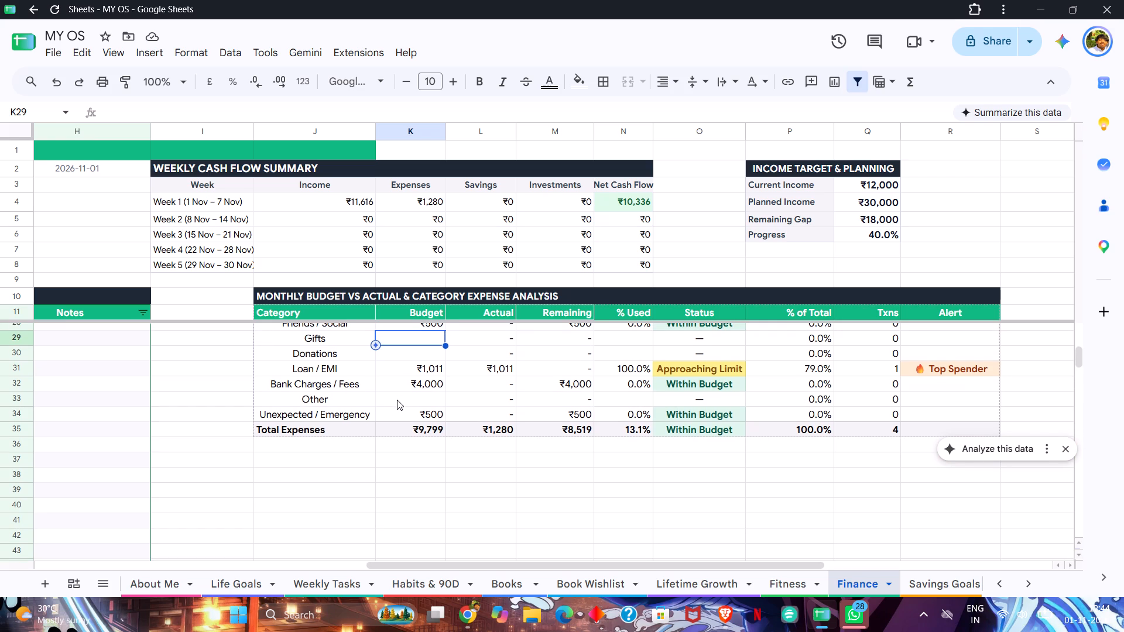
{"action": "scroll", "coordinate": [397, 400], "scroll_direction": "up", "scroll_amount": 1}
{"action": "left_click", "coordinate": [397, 383]}
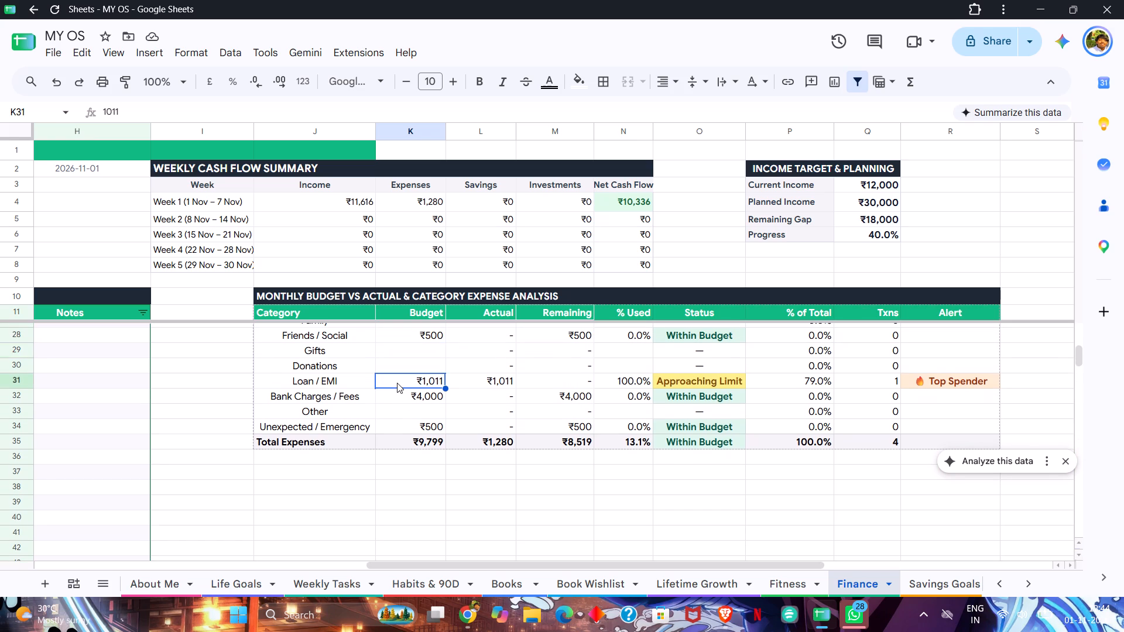
{"action": "type", "text": "1700"}
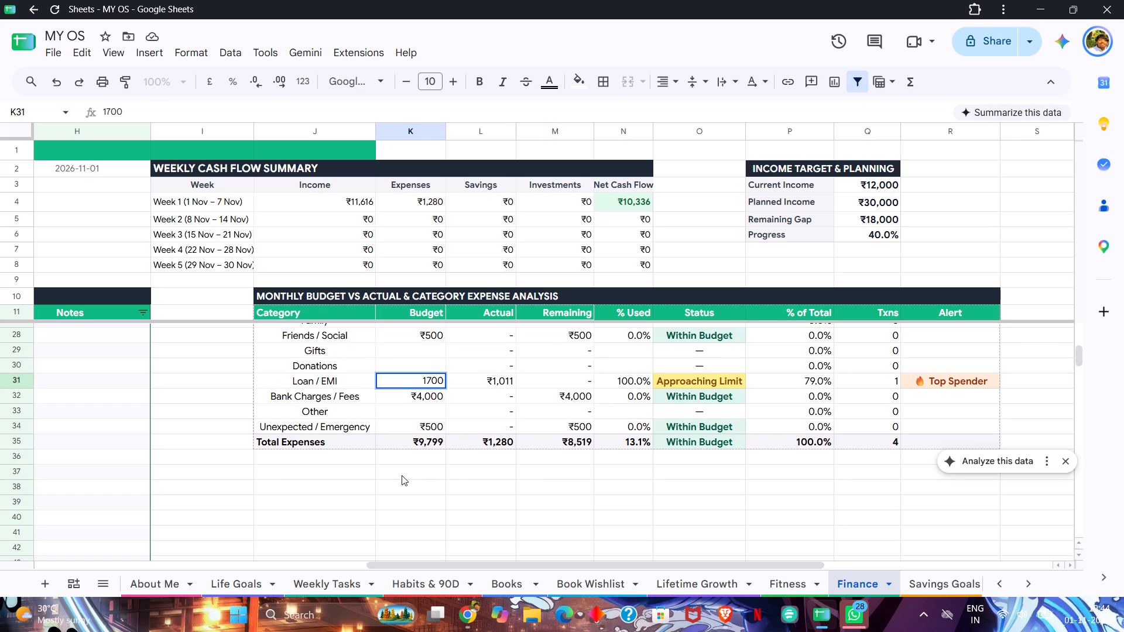
{"action": "left_click", "coordinate": [402, 475]}
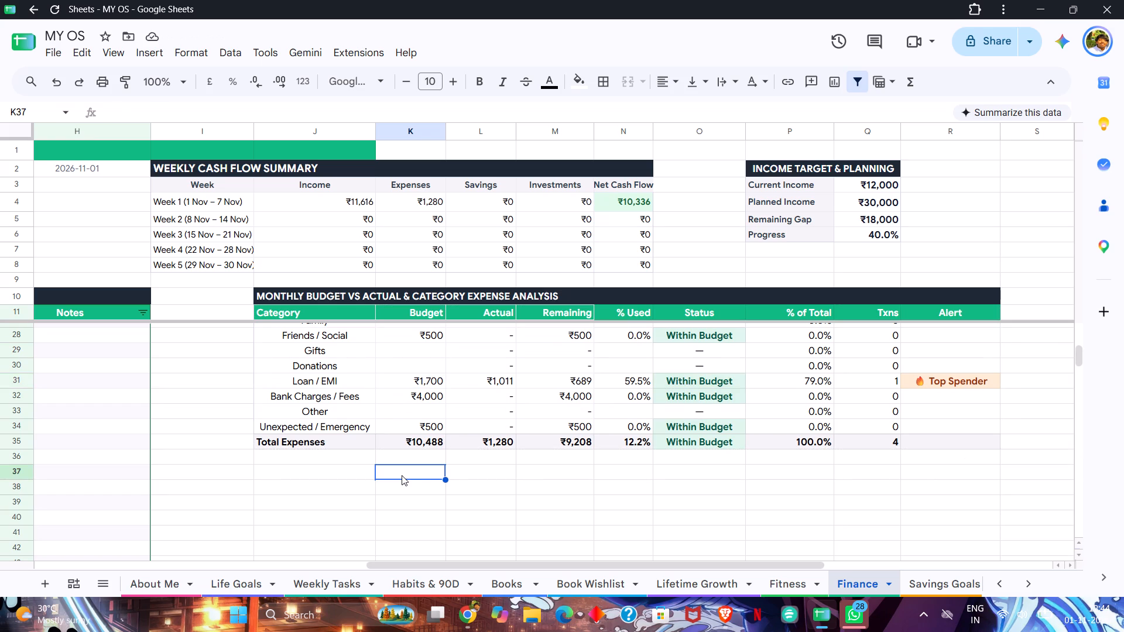
{"action": "left_click", "coordinate": [412, 501]}
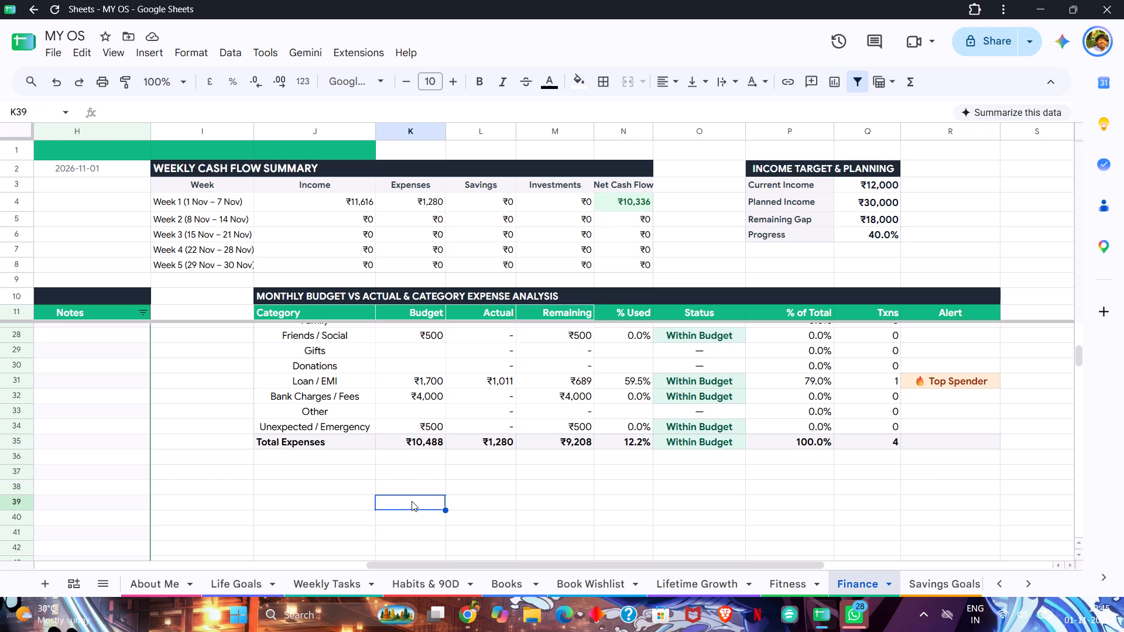
Review the category budgets against actual spending, and the current month's transactions and summary in the Finance sheet.
{"action": "scroll", "coordinate": [438, 469], "scroll_direction": "up", "scroll_amount": 2}
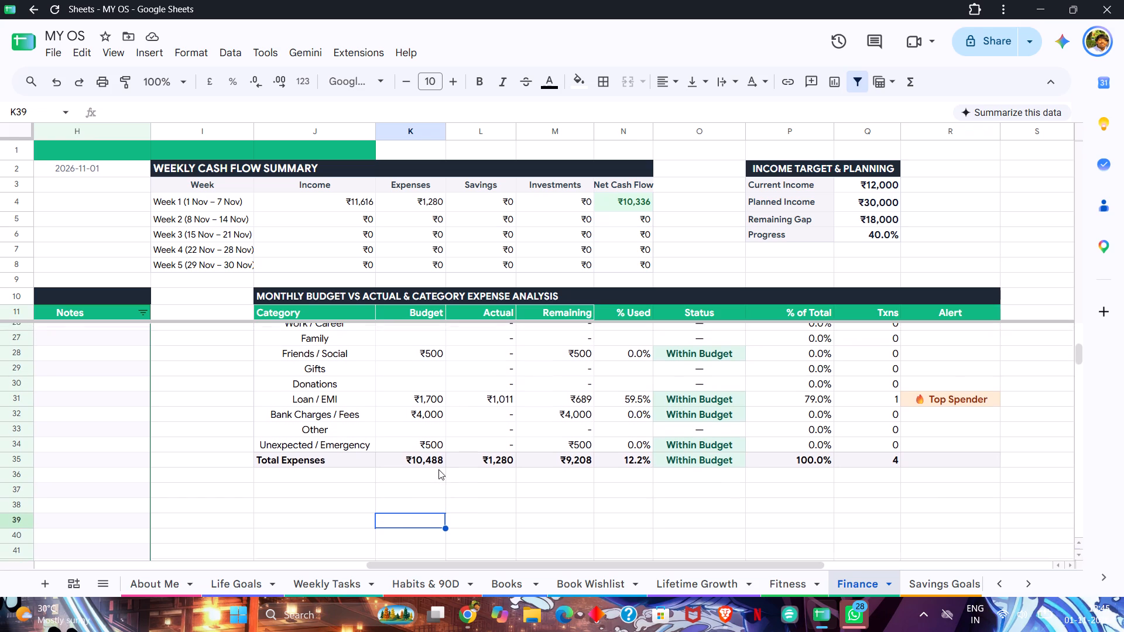
{"action": "scroll", "coordinate": [438, 469], "scroll_direction": "up", "scroll_amount": 3}
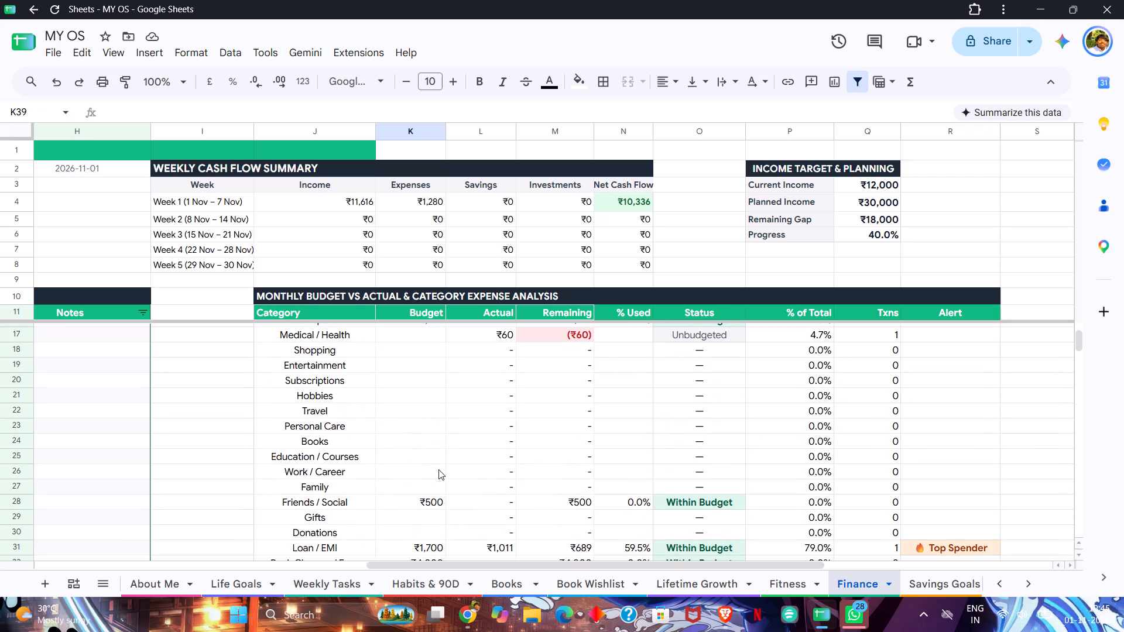
{"action": "scroll", "coordinate": [438, 469], "scroll_direction": "up", "scroll_amount": 1}
{"action": "scroll", "coordinate": [404, 416], "scroll_direction": "up", "scroll_amount": 1}
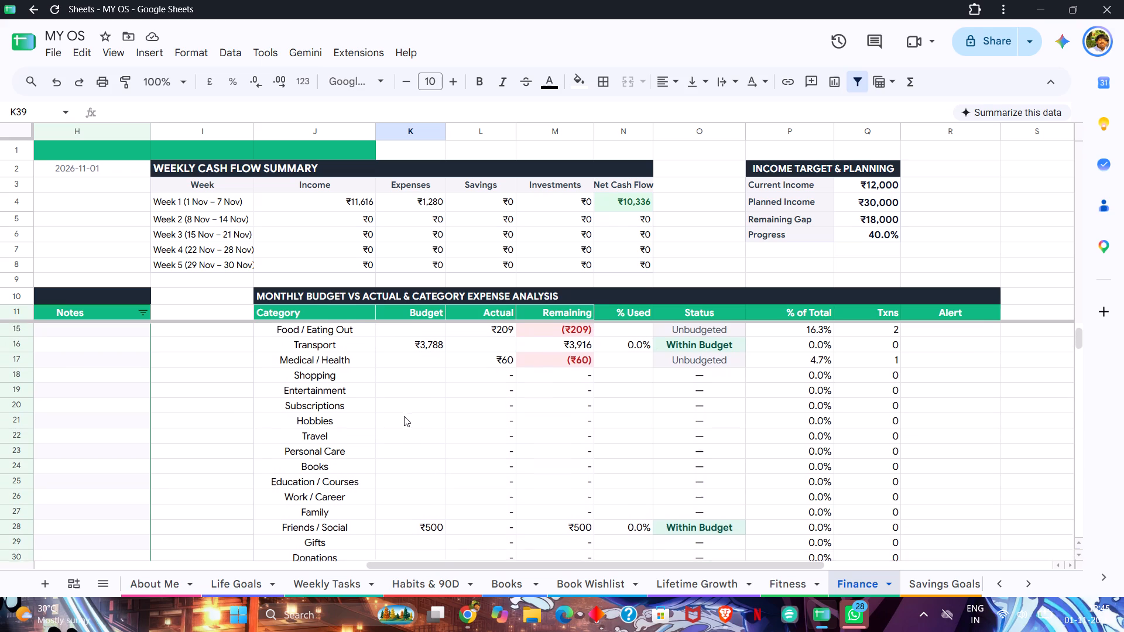
{"action": "scroll", "coordinate": [404, 416], "scroll_direction": "up", "scroll_amount": 1}
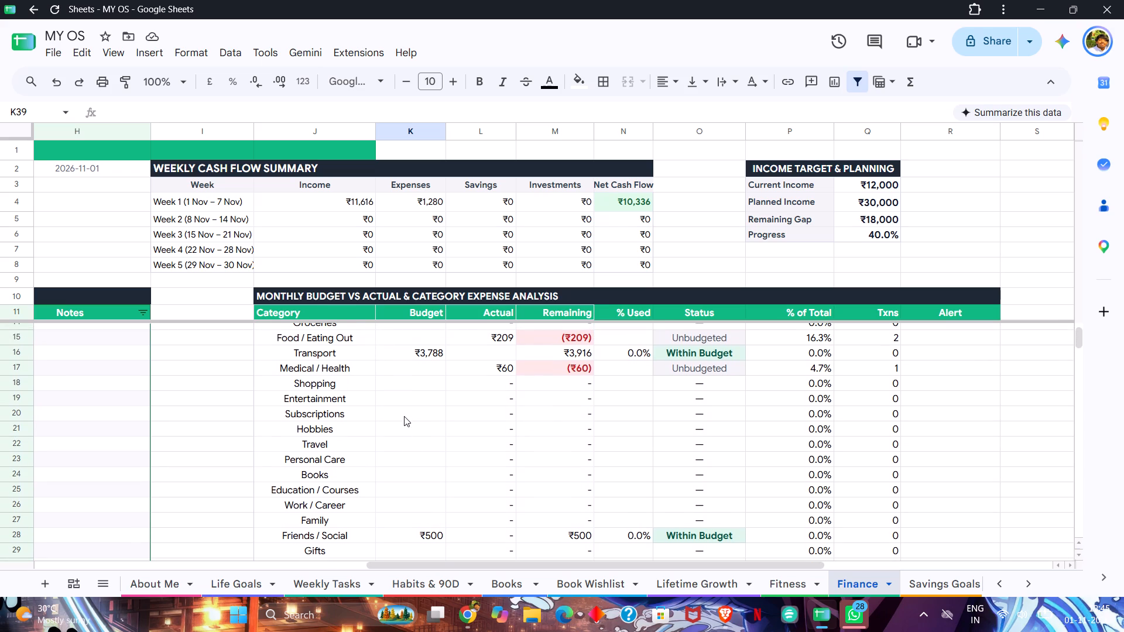
{"action": "scroll", "coordinate": [404, 416], "scroll_direction": "up", "scroll_amount": 2}
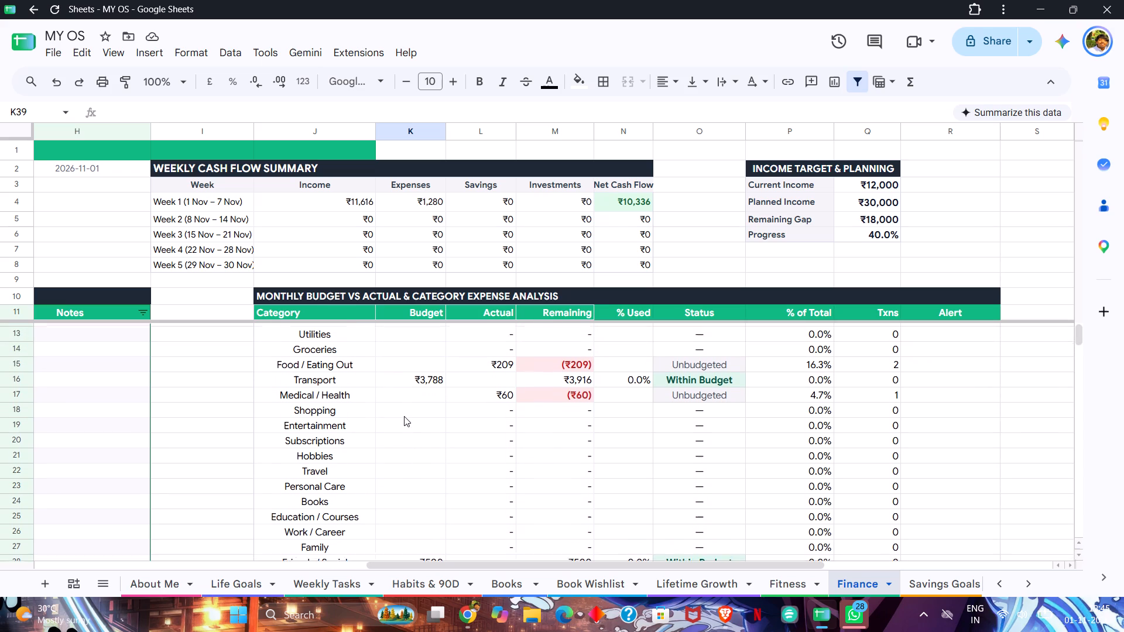
{"action": "scroll", "coordinate": [404, 416], "scroll_direction": "up", "scroll_amount": 1}
{"action": "scroll", "coordinate": [404, 416], "scroll_direction": "down", "scroll_amount": 2}
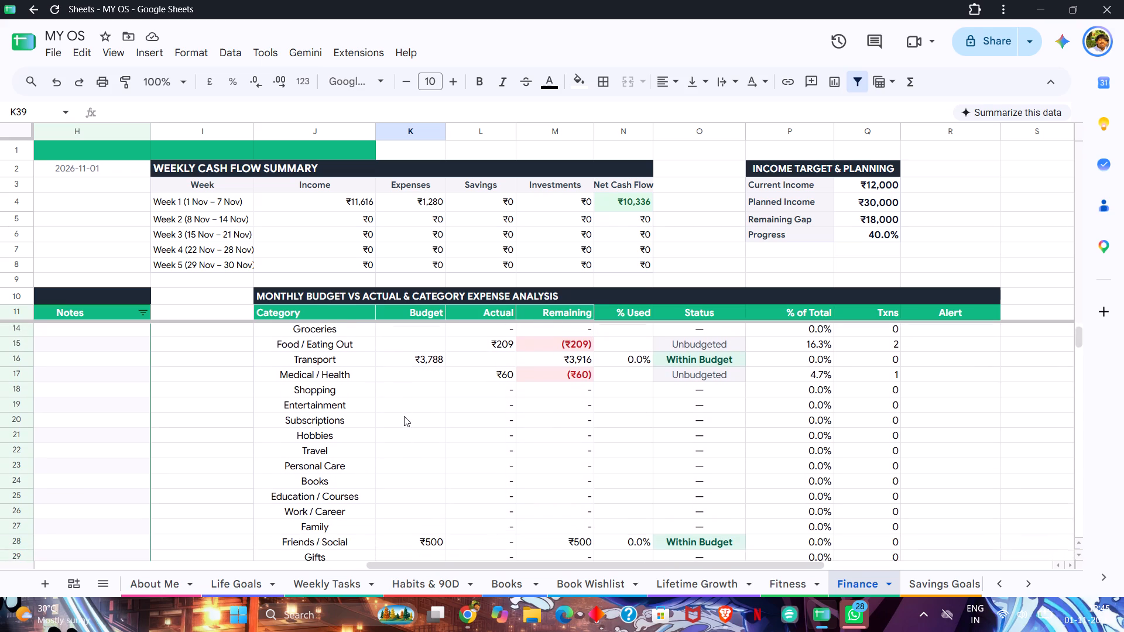
{"action": "scroll", "coordinate": [404, 416], "scroll_direction": "down", "scroll_amount": 2}
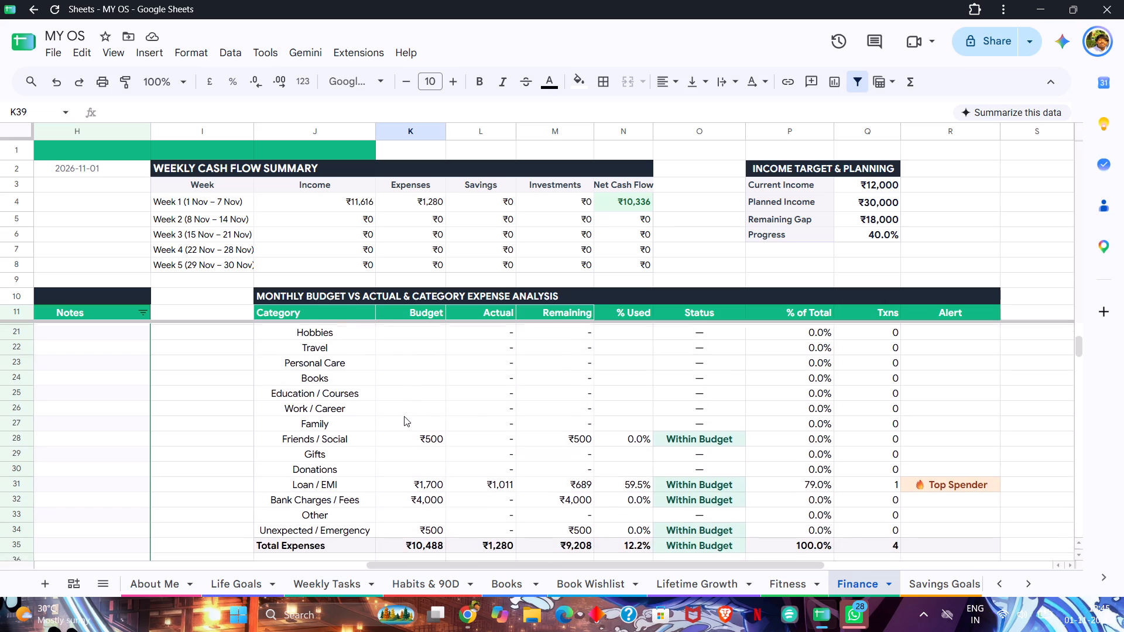
{"action": "scroll", "coordinate": [404, 416], "scroll_direction": "down", "scroll_amount": 1}
{"action": "scroll", "coordinate": [404, 416], "scroll_direction": "up", "scroll_amount": 5}
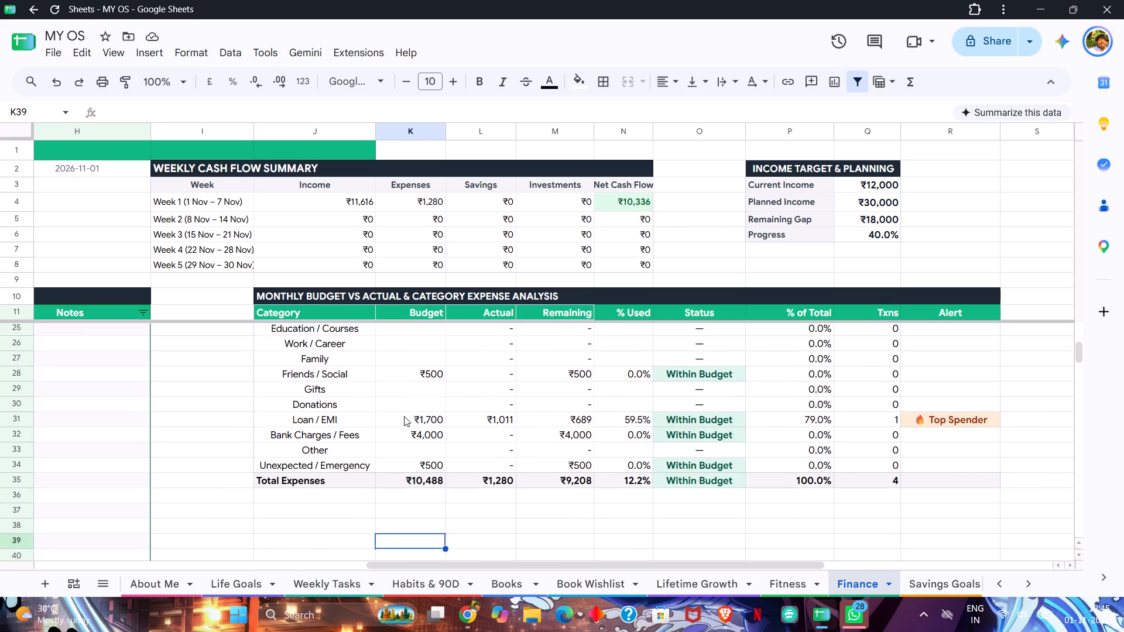
{"action": "scroll", "coordinate": [404, 416], "scroll_direction": "up", "scroll_amount": 1}
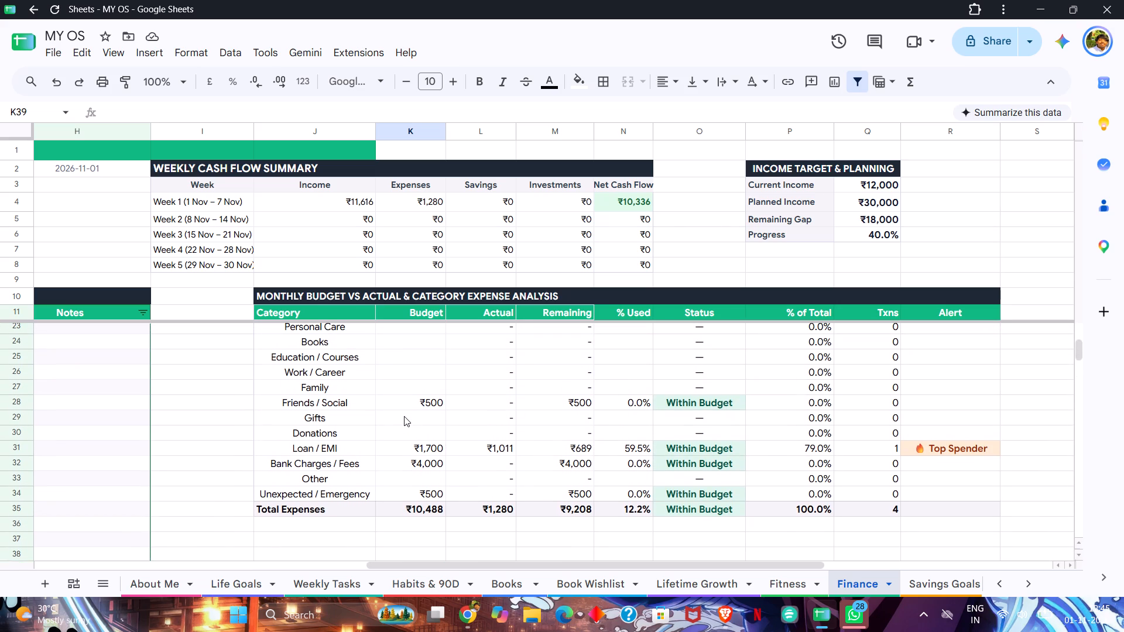
{"action": "scroll", "coordinate": [404, 416], "scroll_direction": "right", "scroll_amount": 2}
{"action": "scroll", "coordinate": [404, 416], "scroll_direction": "up", "scroll_amount": 1}
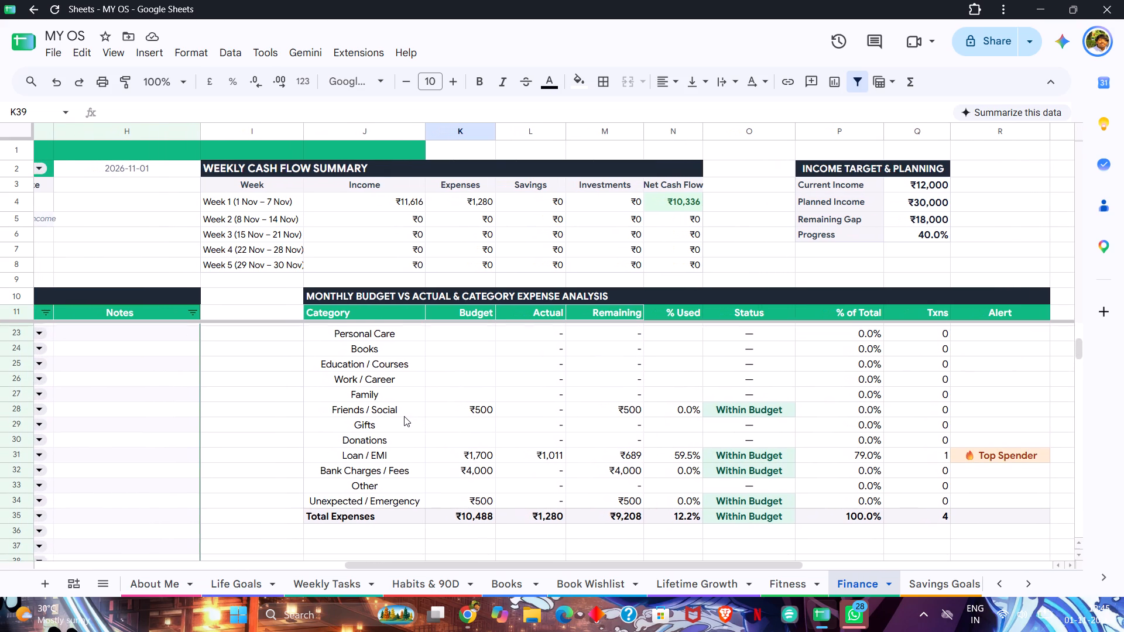
{"action": "scroll", "coordinate": [404, 416], "scroll_direction": "up", "scroll_amount": 1}
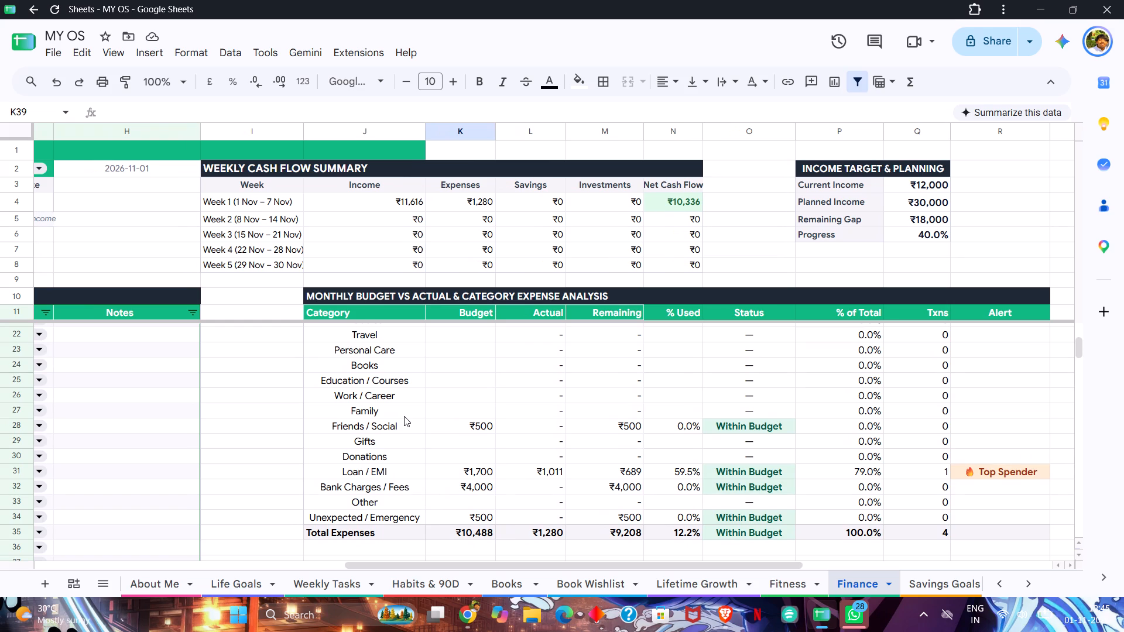
{"action": "scroll", "coordinate": [404, 416], "scroll_direction": "up", "scroll_amount": 1}
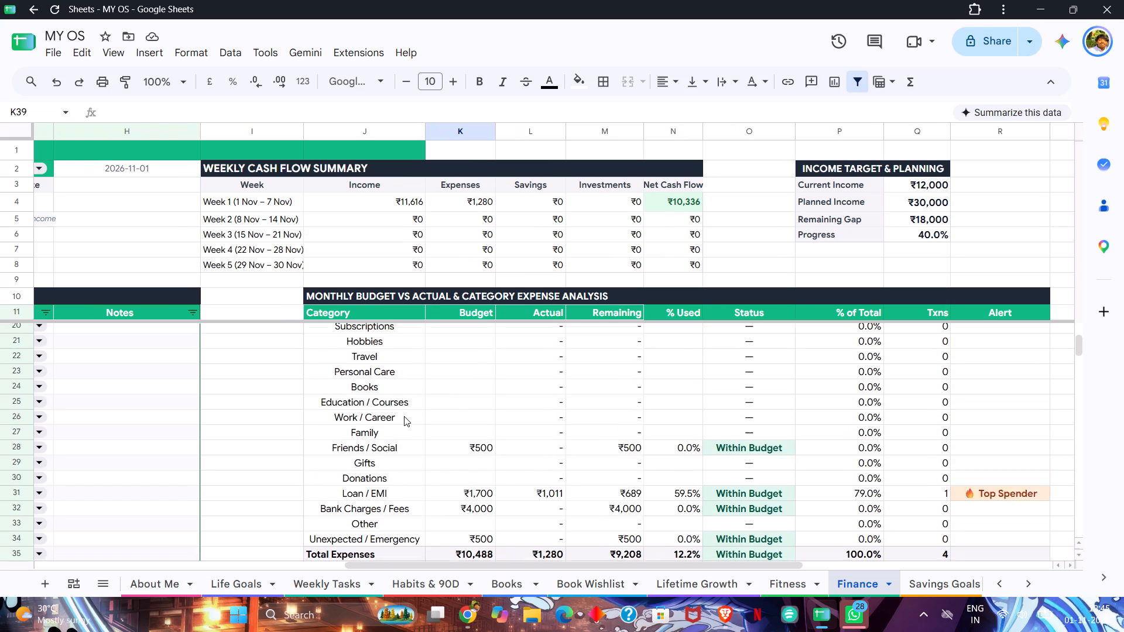
{"action": "scroll", "coordinate": [404, 416], "scroll_direction": "up", "scroll_amount": 2}
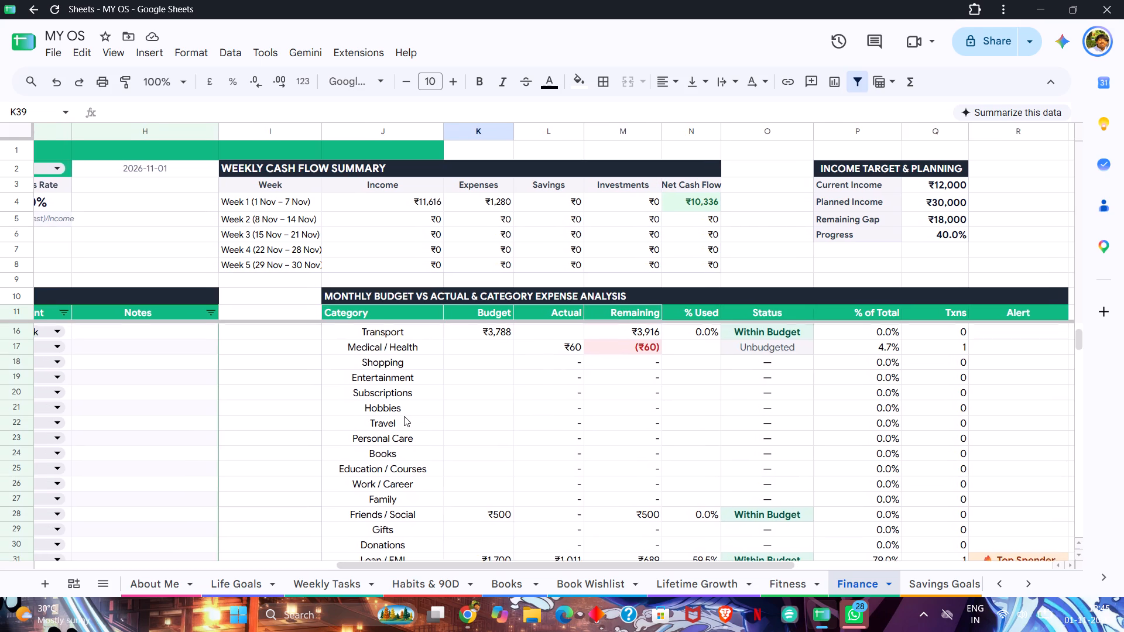
{"action": "scroll", "coordinate": [404, 416], "scroll_direction": "up", "scroll_amount": 2}
{"action": "scroll", "coordinate": [404, 416], "scroll_direction": "right", "scroll_amount": 2}
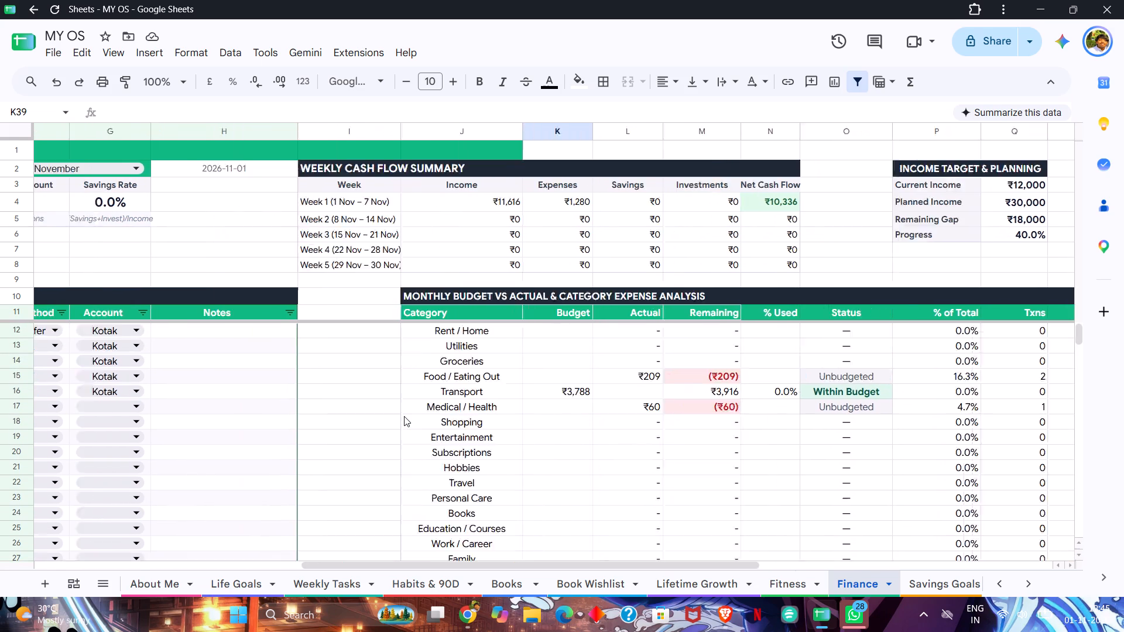
{"action": "scroll", "coordinate": [404, 416], "scroll_direction": "right", "scroll_amount": 5}
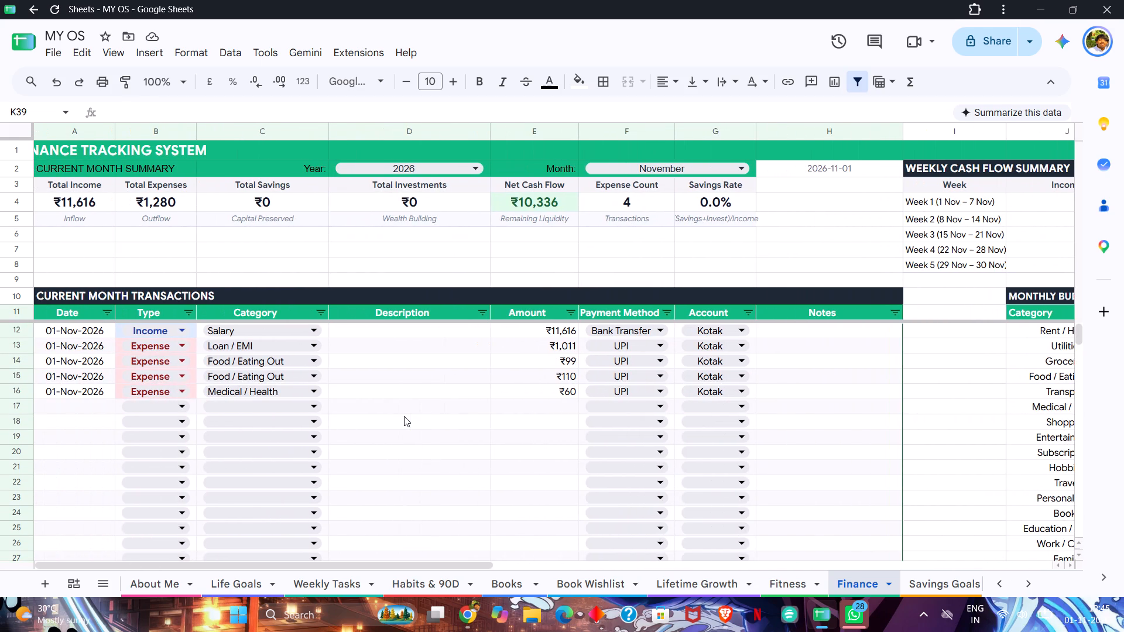
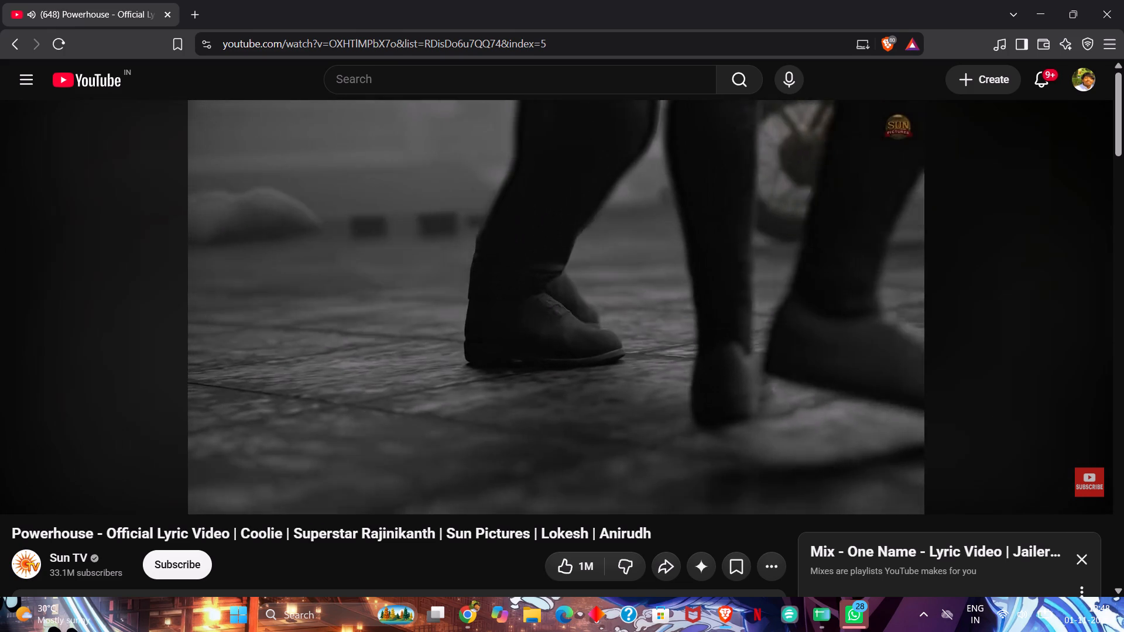
Pause the Powerhouse lyric video playing on YouTube.
{"action": "key", "text": "space"}
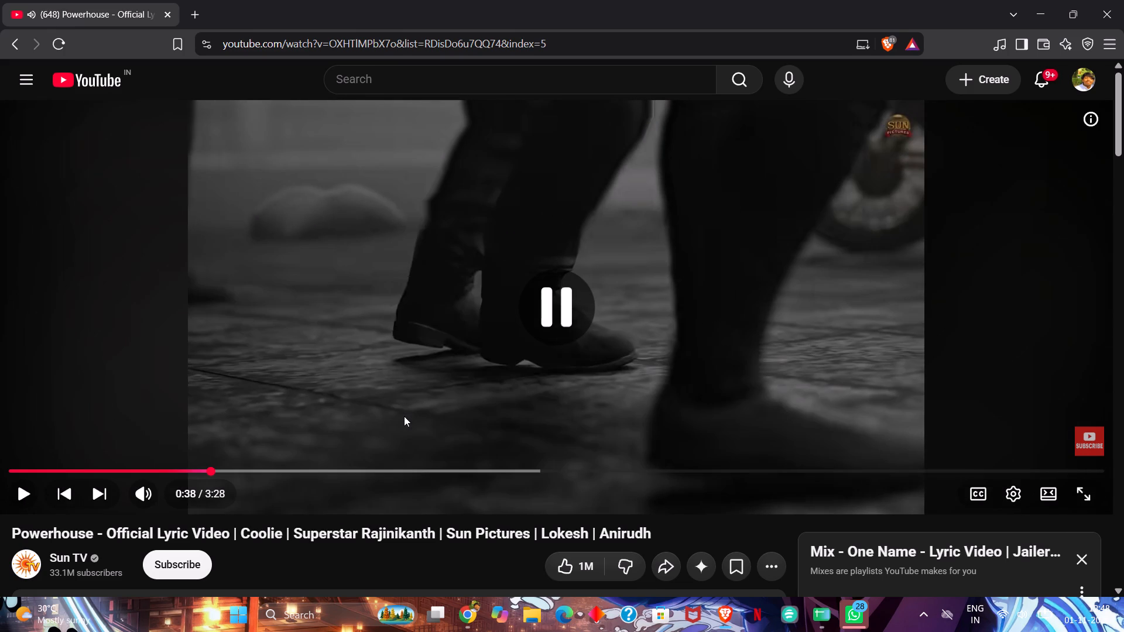
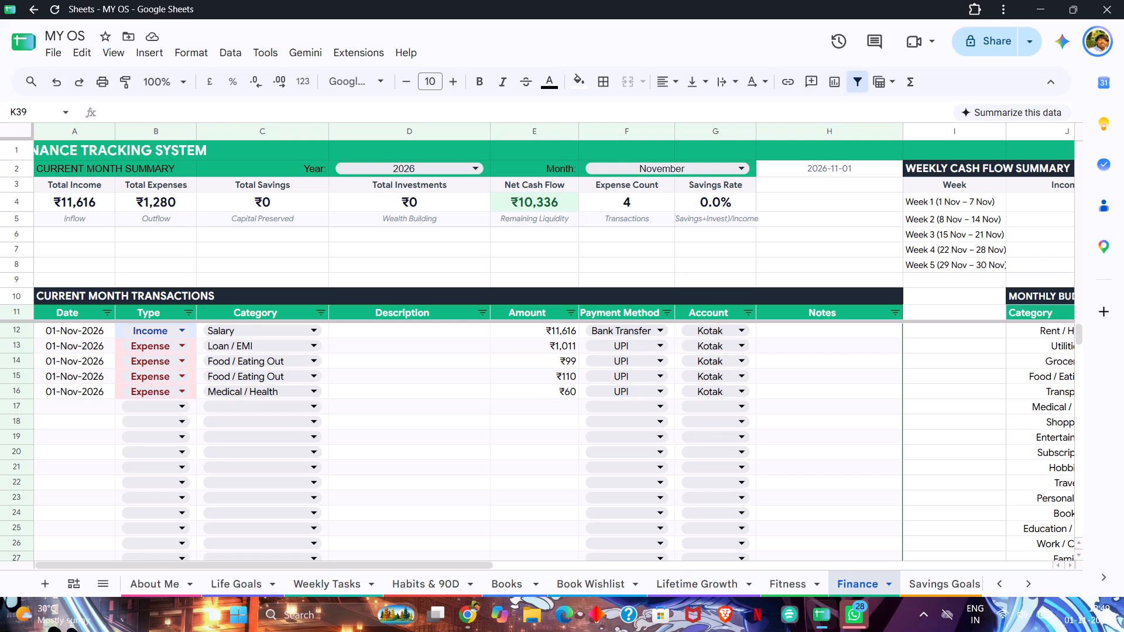
Start a new transaction in row 17 by copying the date 01-Nov-2026 and type Expense from the Medical / Health entry.
{"action": "left_click", "coordinate": [97, 388]}
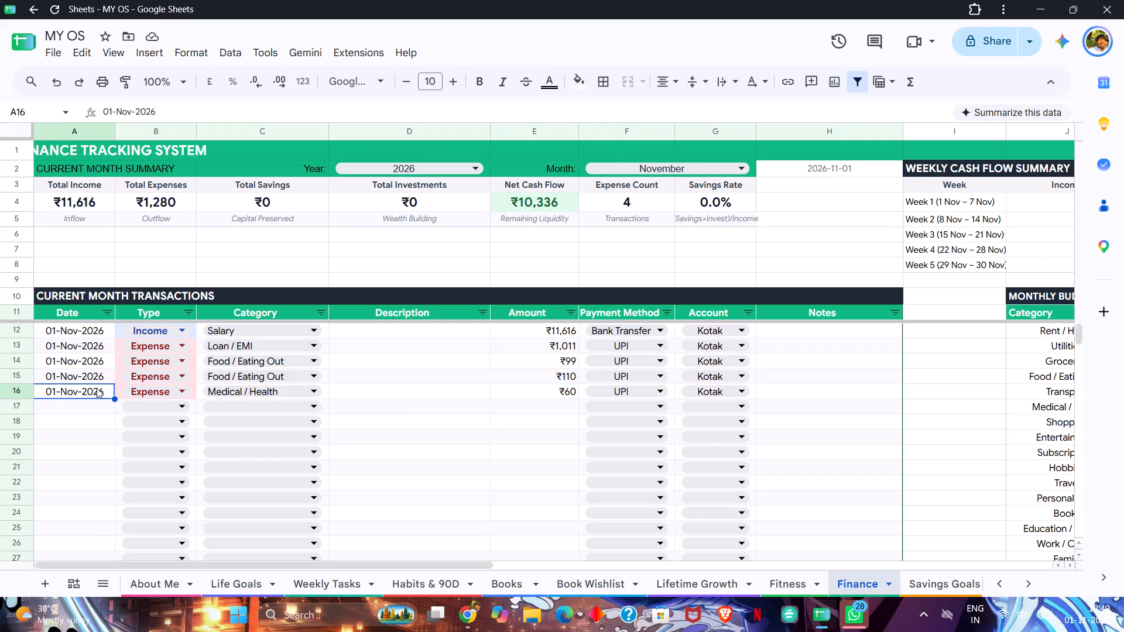
{"action": "key", "text": "ctrl+Right"}
{"action": "key", "text": "ctrl+Left"}
{"action": "key", "text": "shift+Right"}
{"action": "key", "text": "shift+Right"}
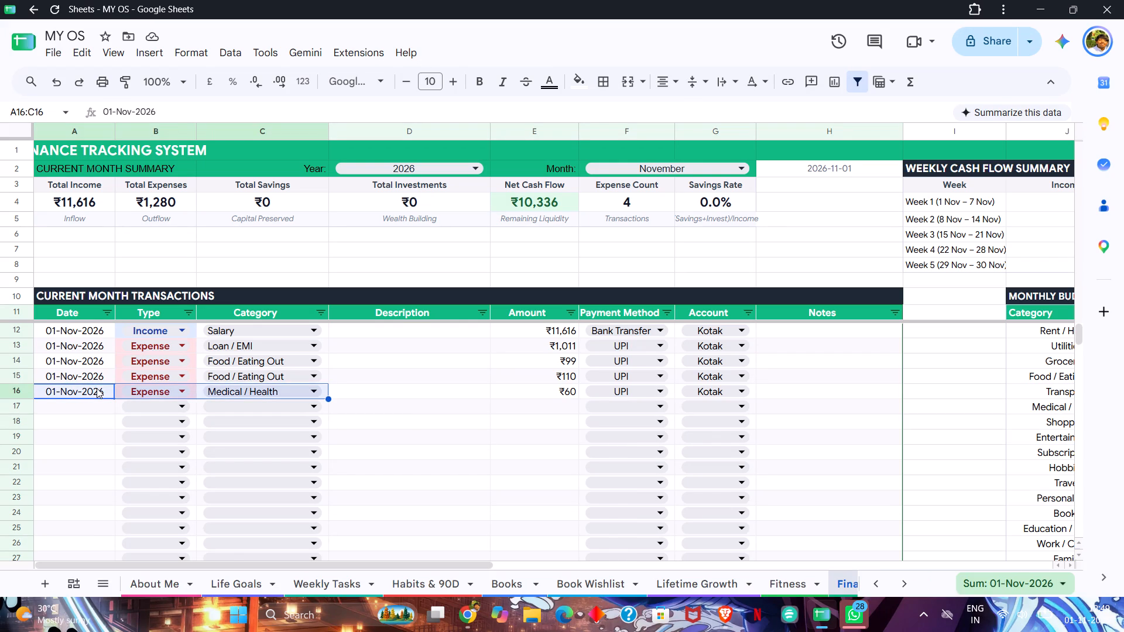
{"action": "key", "text": "shift+Left"}
{"action": "key", "text": "ctrl+c"}
{"action": "key", "text": "ctrl+Down"}
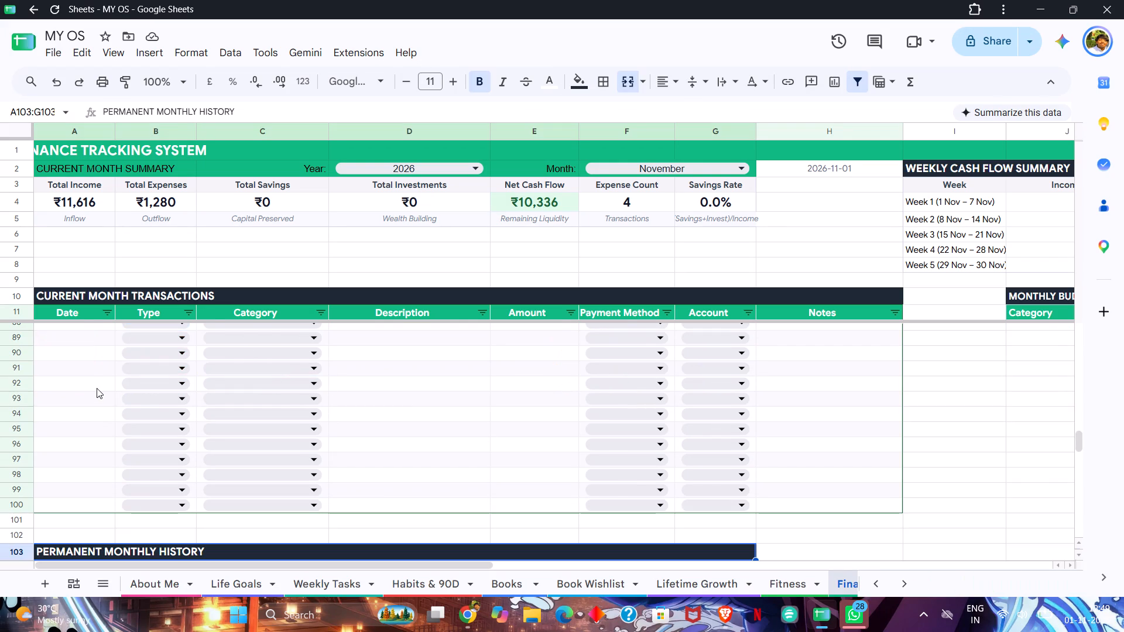
{"action": "key", "text": "ctrl+Up"}
{"action": "key", "text": "Down"}
{"action": "key", "text": "ctrl+v"}
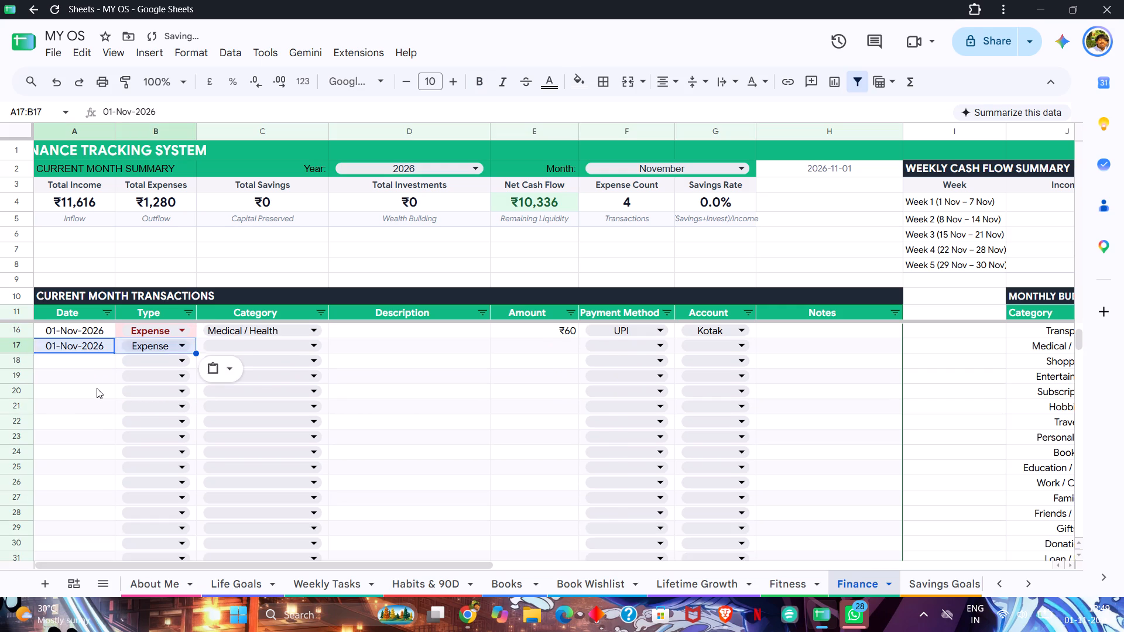
Set the category of the new row 17 expense to Subscriptions.
{"action": "scroll", "coordinate": [97, 388], "scroll_direction": "up", "scroll_amount": 4}
{"action": "left_click", "coordinate": [259, 408]}
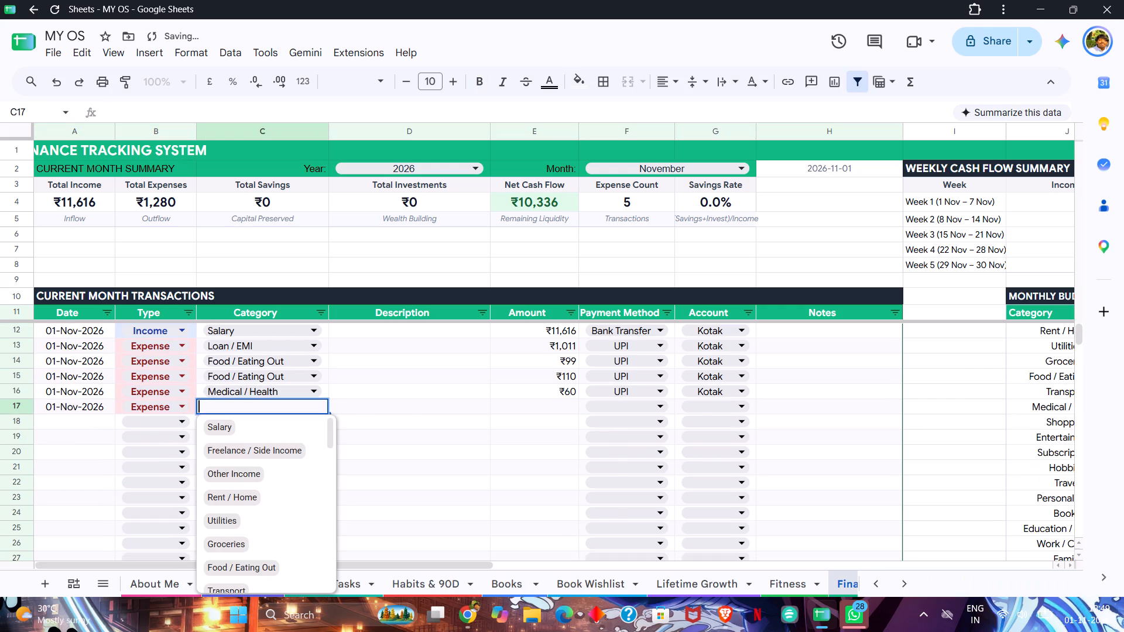
{"action": "type", "text": "re"}
{"action": "key", "text": "c"}
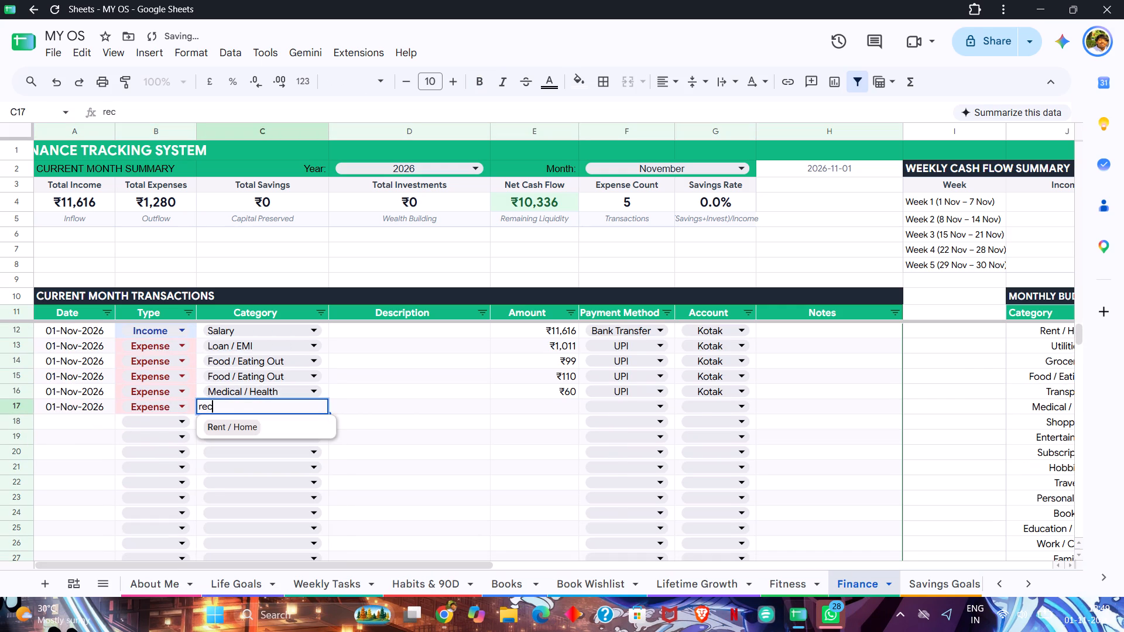
{"action": "key", "text": "BackSpace"}
{"action": "key", "text": "BackSpace"}
{"action": "key", "text": "BackSpace"}
{"action": "type", "text": "sub"}
{"action": "left_click", "coordinate": [275, 427]}
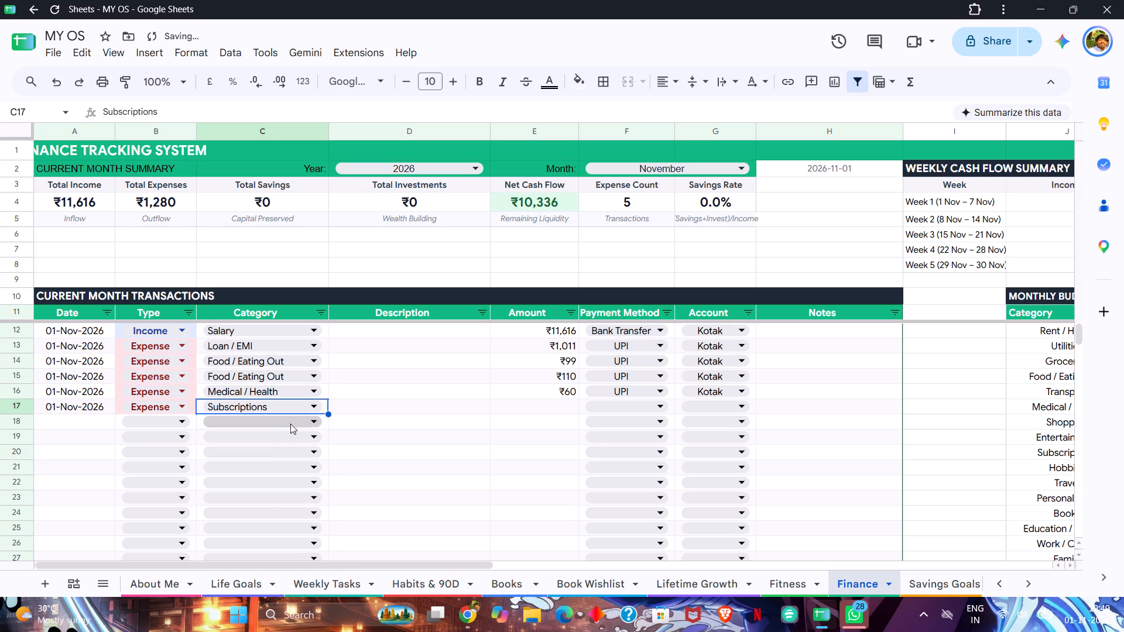
Enter the description Recharge and the amount 349 for the Subscriptions expense.
{"action": "left_click", "coordinate": [427, 396]}
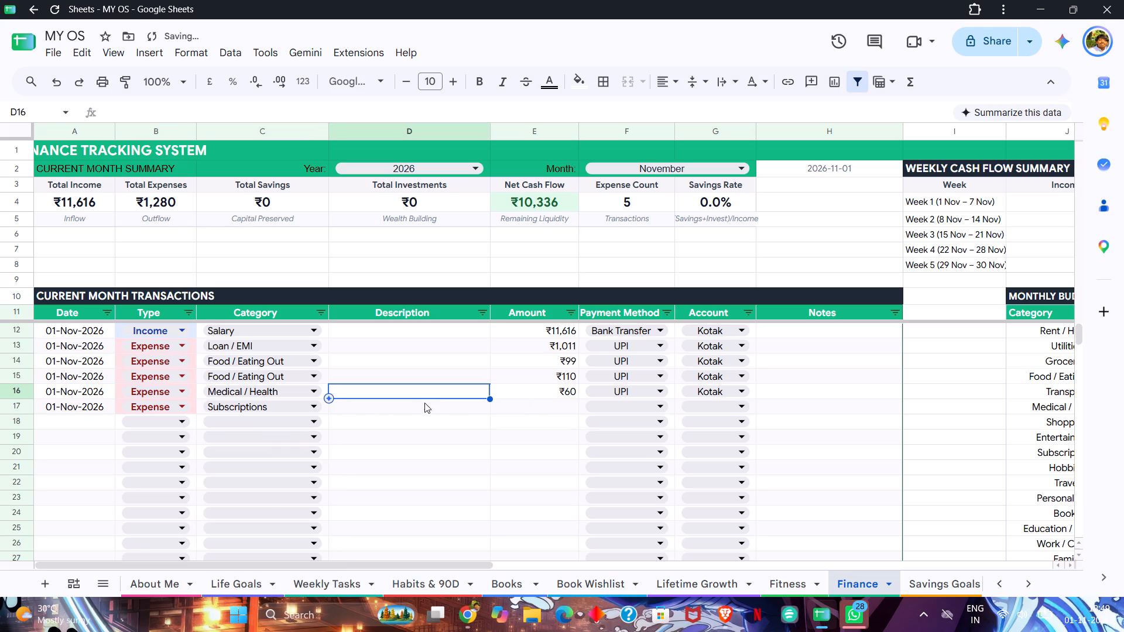
{"action": "left_click", "coordinate": [423, 406]}
{"action": "type", "text": "Recharge"}
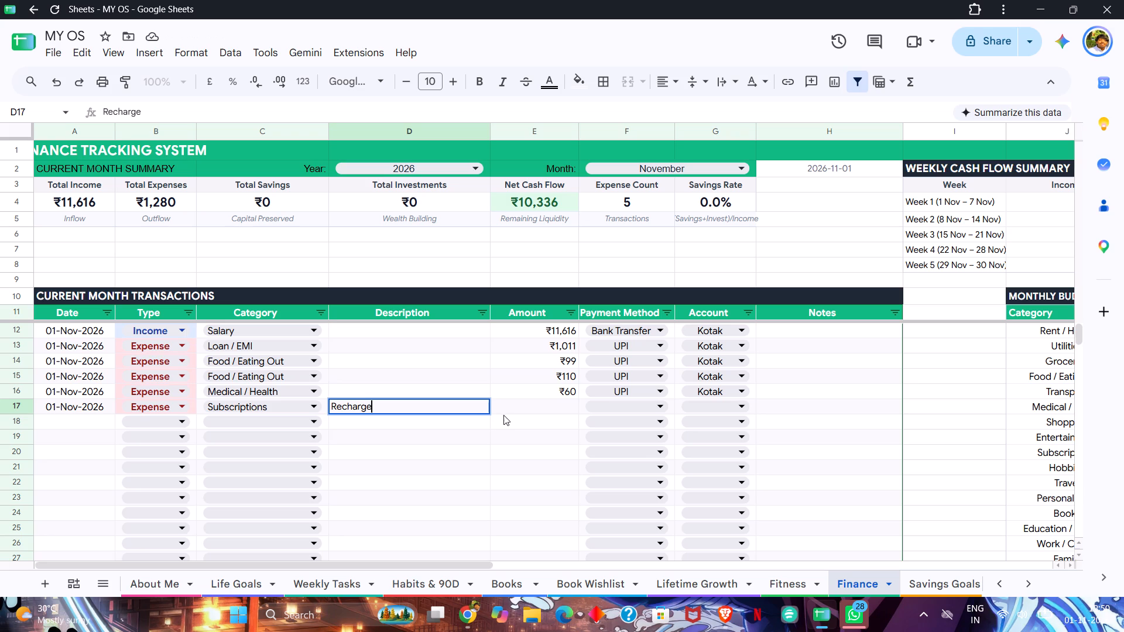
{"action": "left_click", "coordinate": [504, 414]}
{"action": "type", "text": "349"}
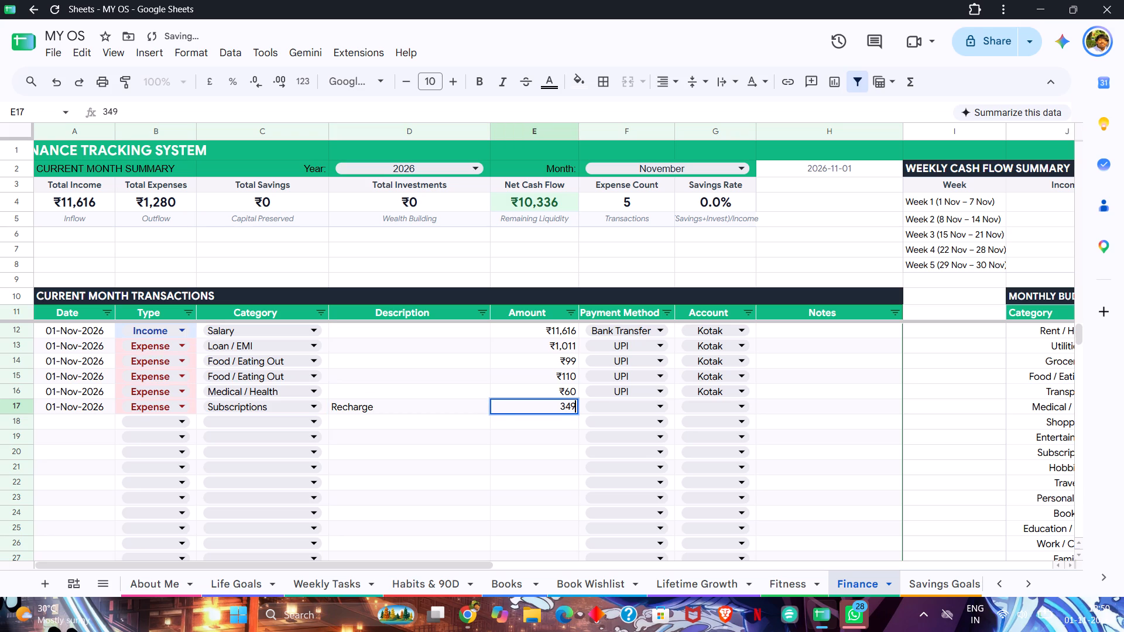
Set the Recharge expense's payment method to UPI and its account to Kotak.
{"action": "left_click", "coordinate": [651, 410]}
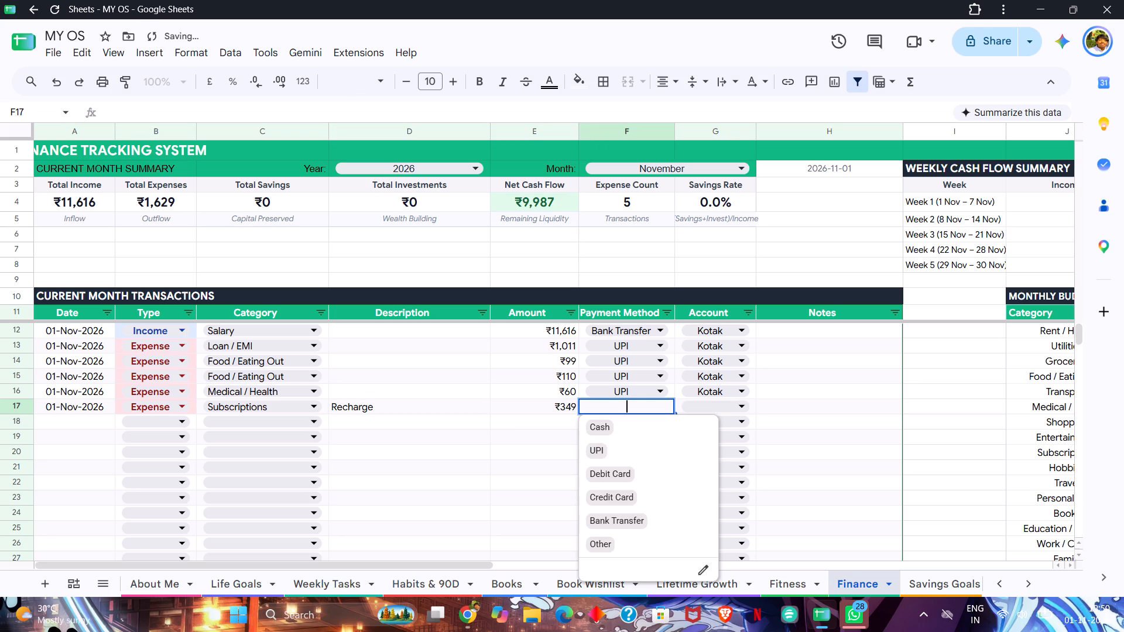
{"action": "left_click", "coordinate": [639, 444]}
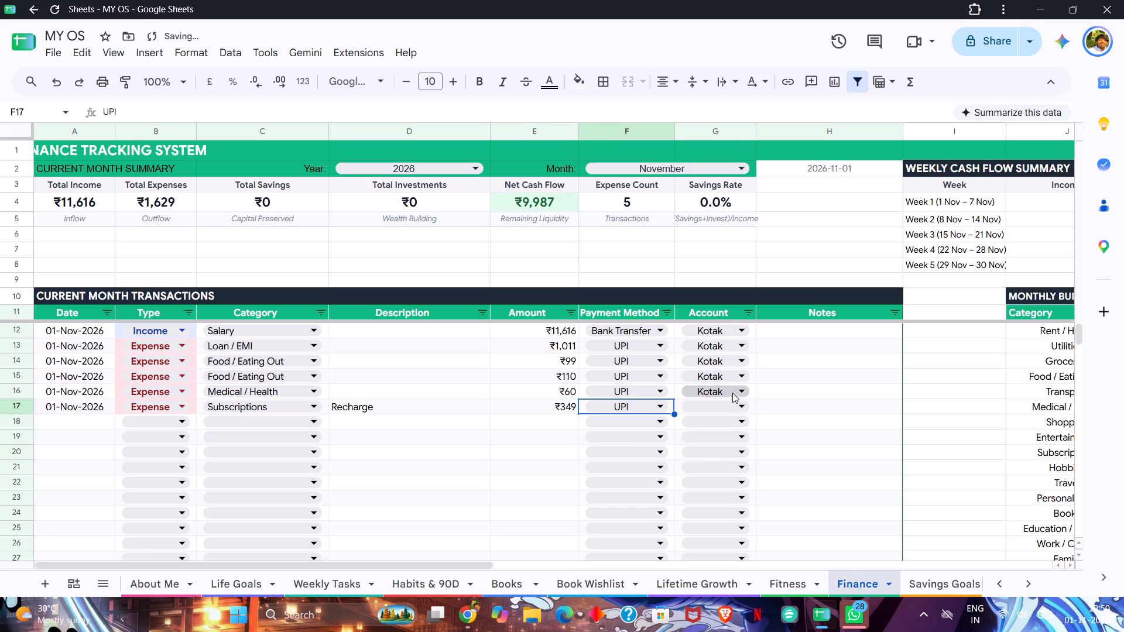
{"action": "left_click", "coordinate": [732, 393]}
{"action": "left_click", "coordinate": [724, 417]}
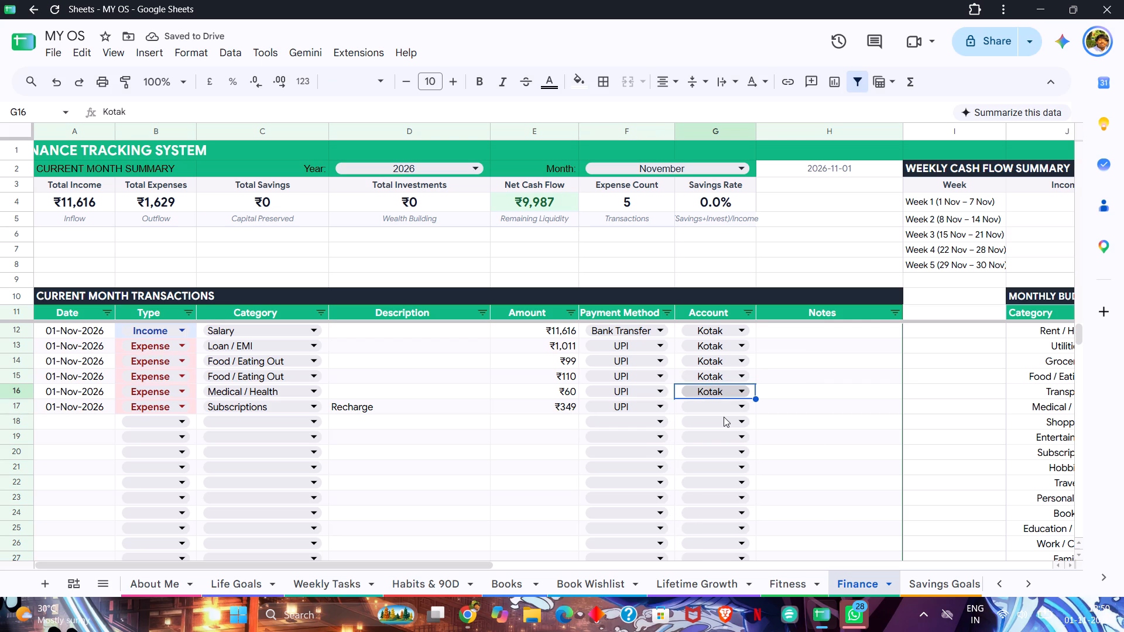
{"action": "key", "text": "ctrl+c"}
{"action": "key", "text": "Down"}
{"action": "key", "text": "ctrl+v"}
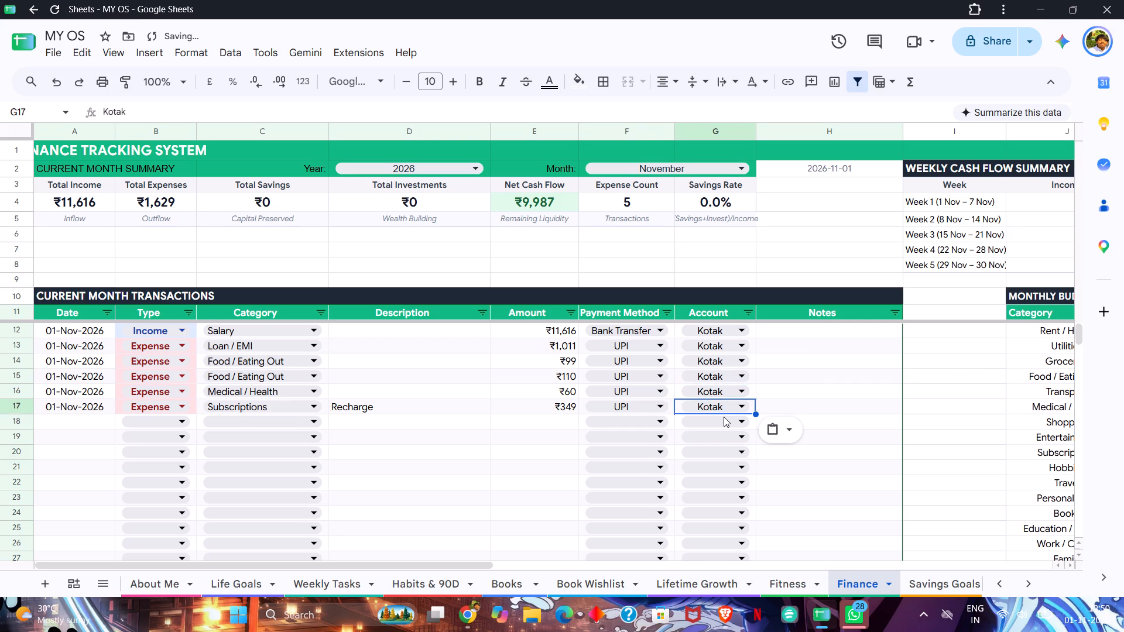
Set the monthly budget for the Subscriptions category to 349.
{"action": "scroll", "coordinate": [724, 417], "scroll_direction": "left", "scroll_amount": 8}
{"action": "scroll", "coordinate": [724, 417], "scroll_direction": "right", "scroll_amount": 5}
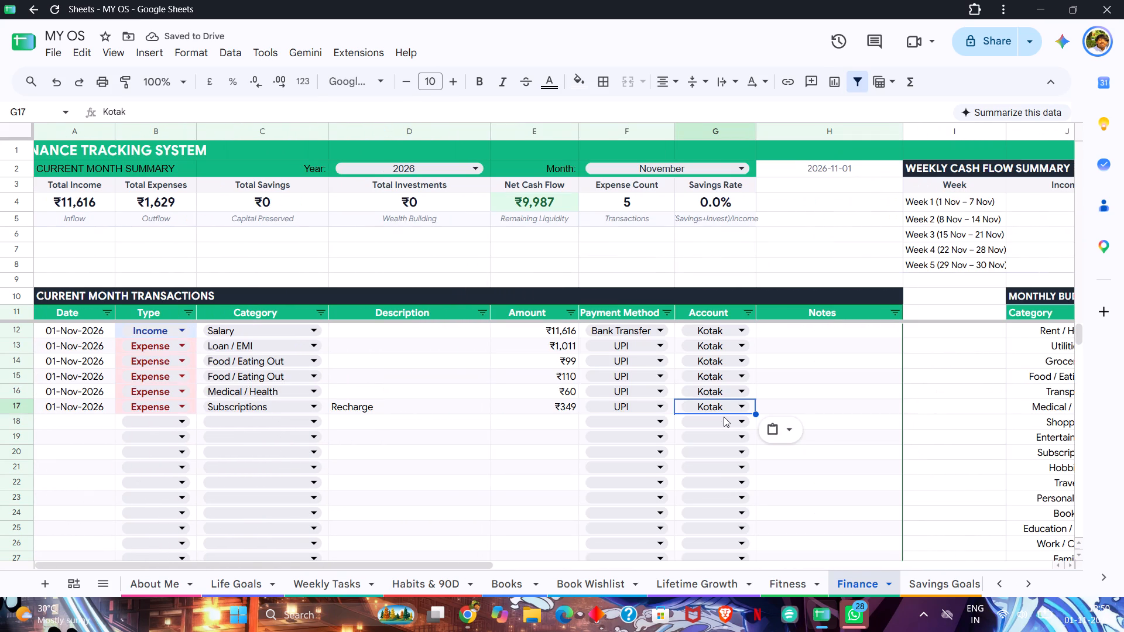
{"action": "scroll", "coordinate": [724, 417], "scroll_direction": "left", "scroll_amount": 7}
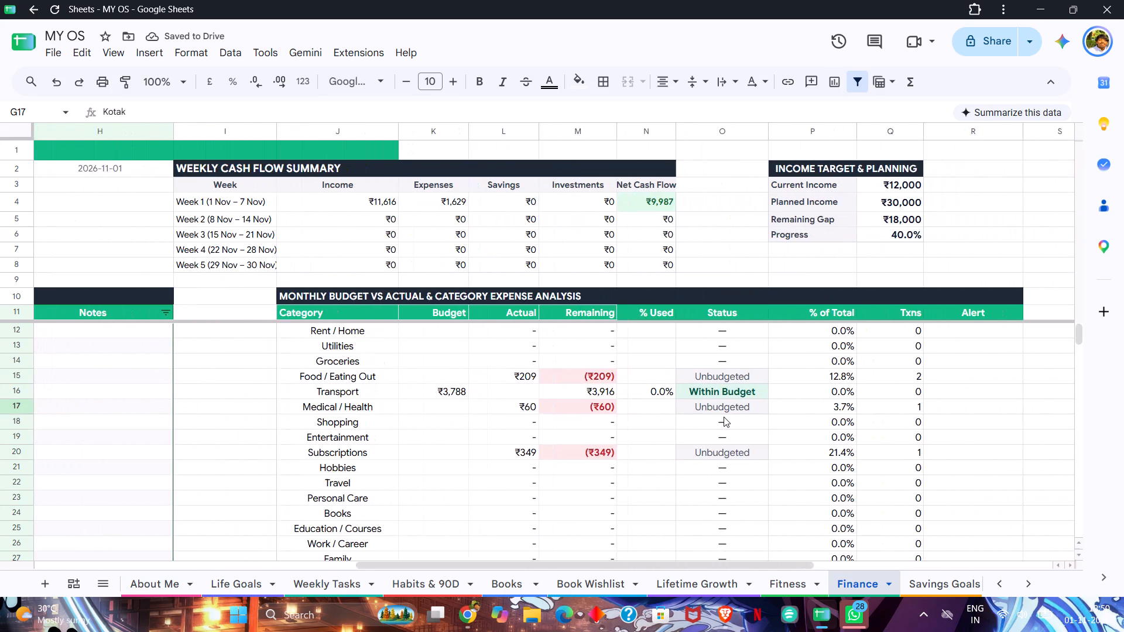
{"action": "scroll", "coordinate": [724, 417], "scroll_direction": "down", "scroll_amount": 1}
{"action": "left_click", "coordinate": [394, 366]}
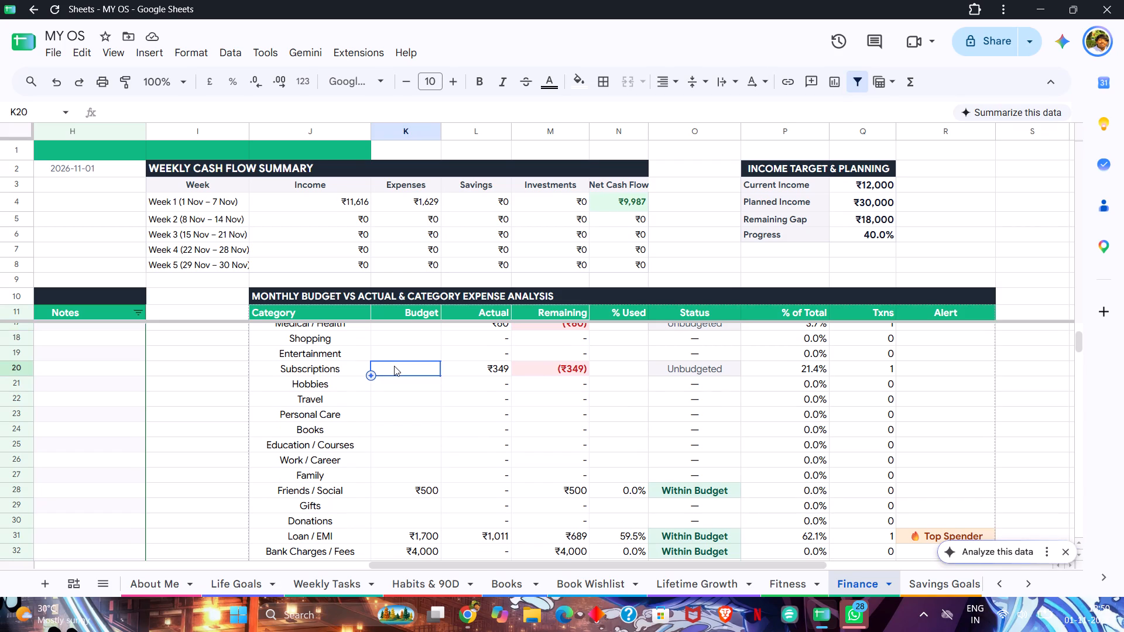
{"action": "type", "text": "349"}
{"action": "left_click", "coordinate": [504, 402]}
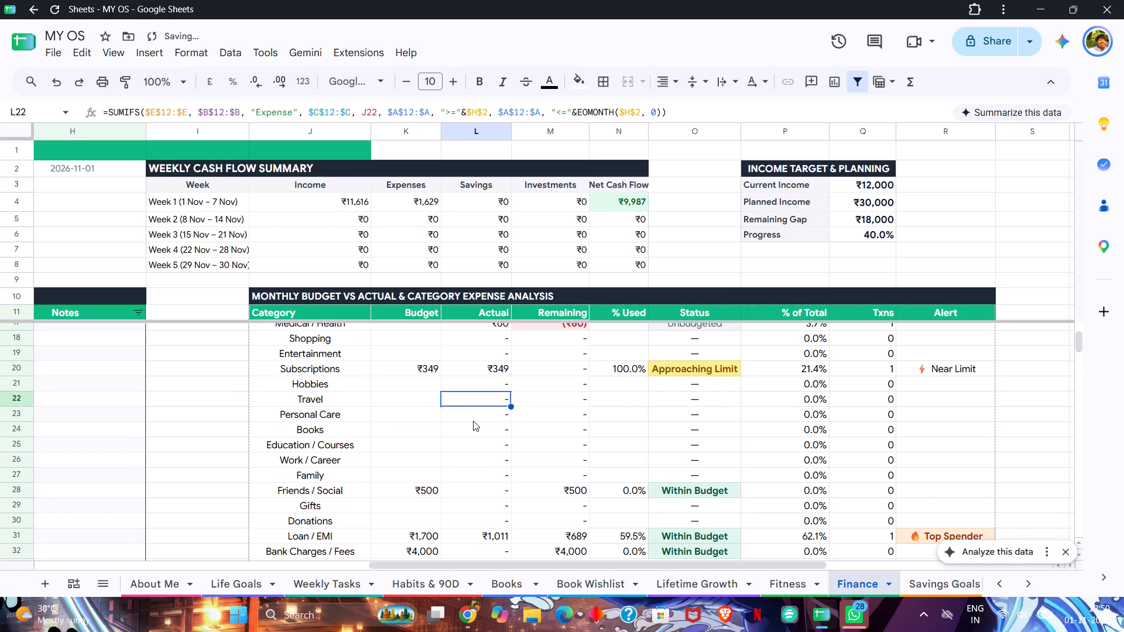
Review the monthly budget table down to Total Expenses and inspect the Status formula of the Subscriptions category.
{"action": "scroll", "coordinate": [473, 421], "scroll_direction": "down", "scroll_amount": 1}
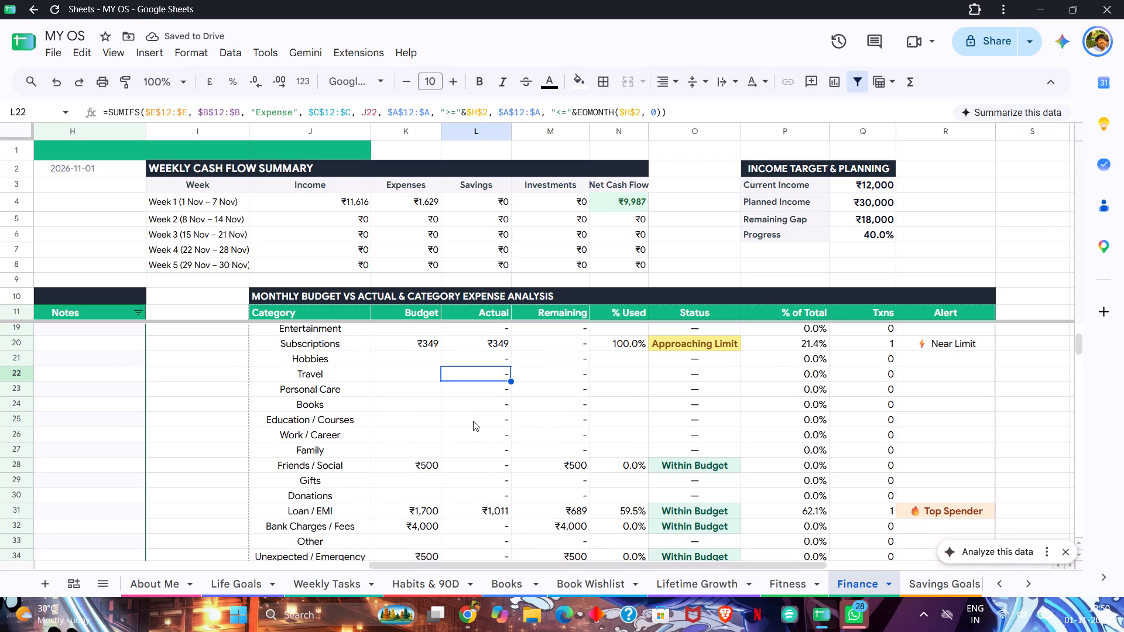
{"action": "scroll", "coordinate": [473, 421], "scroll_direction": "down", "scroll_amount": 2}
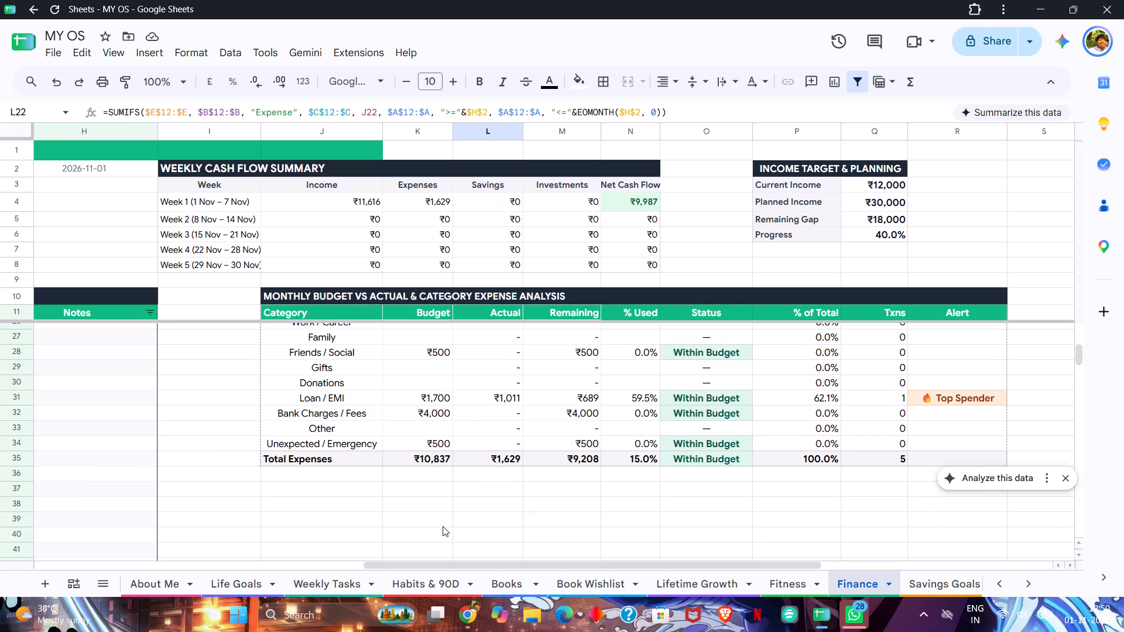
{"action": "scroll", "coordinate": [443, 526], "scroll_direction": "up", "scroll_amount": 2}
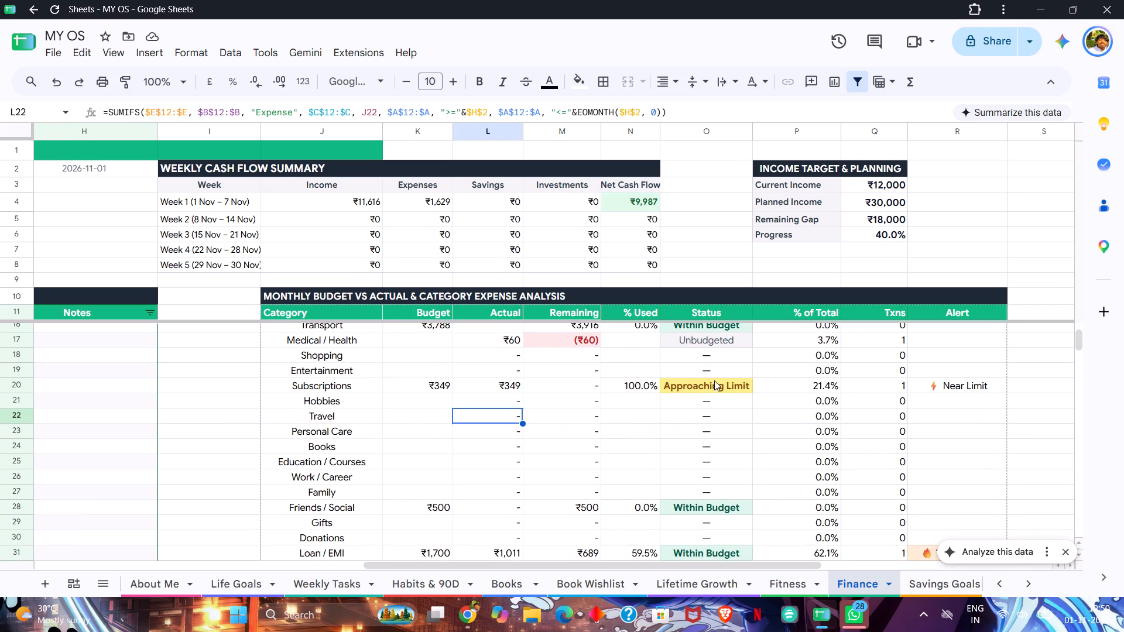
{"action": "left_click", "coordinate": [715, 379]}
{"action": "left_click", "coordinate": [712, 382]}
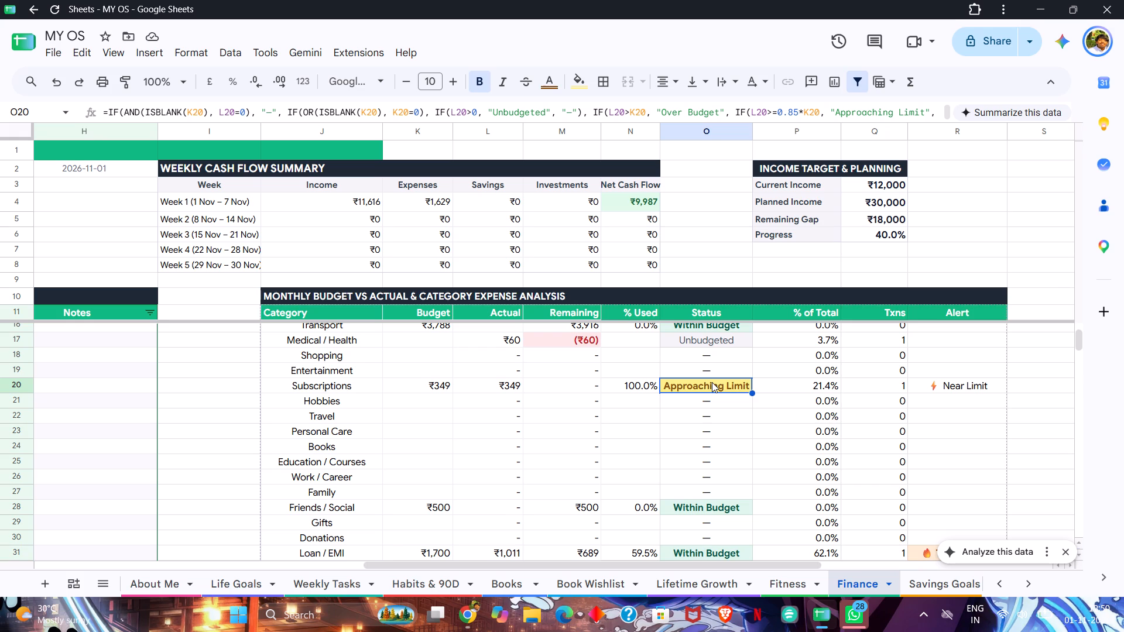
{"action": "double_click", "coordinate": [712, 382]}
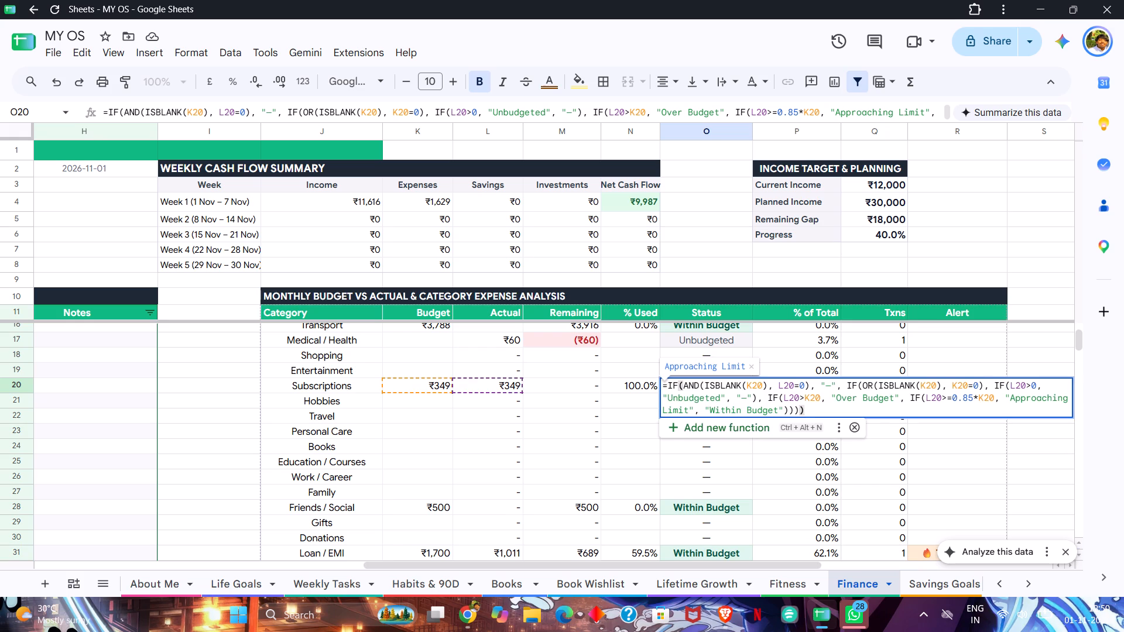
{"action": "left_click", "coordinate": [567, 444]}
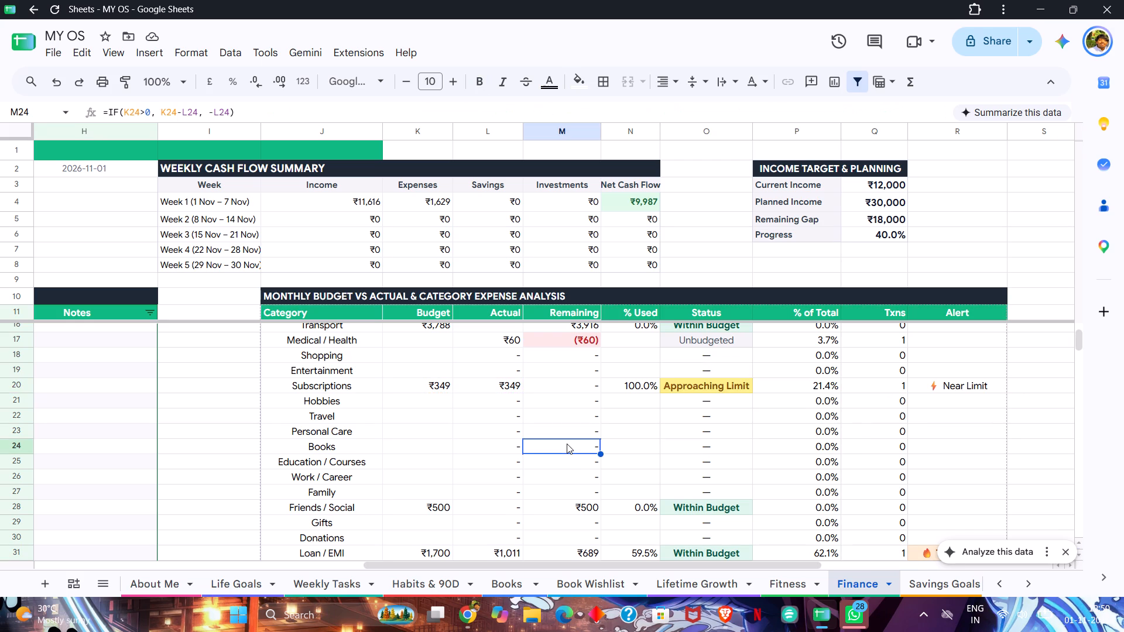
{"action": "scroll", "coordinate": [567, 444], "scroll_direction": "down", "scroll_amount": 3}
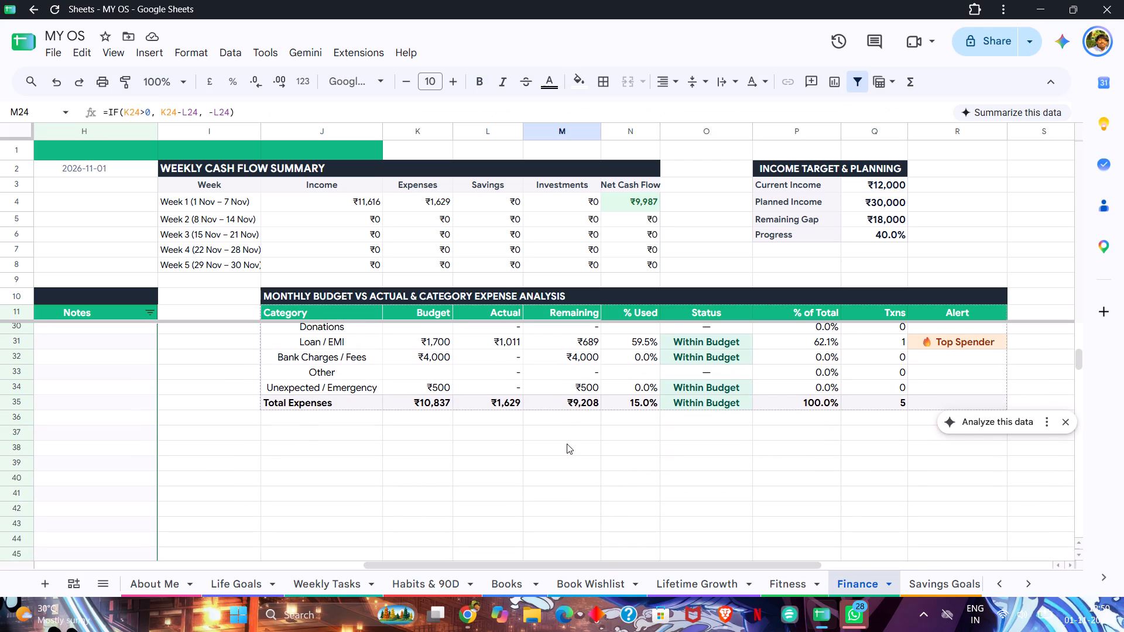
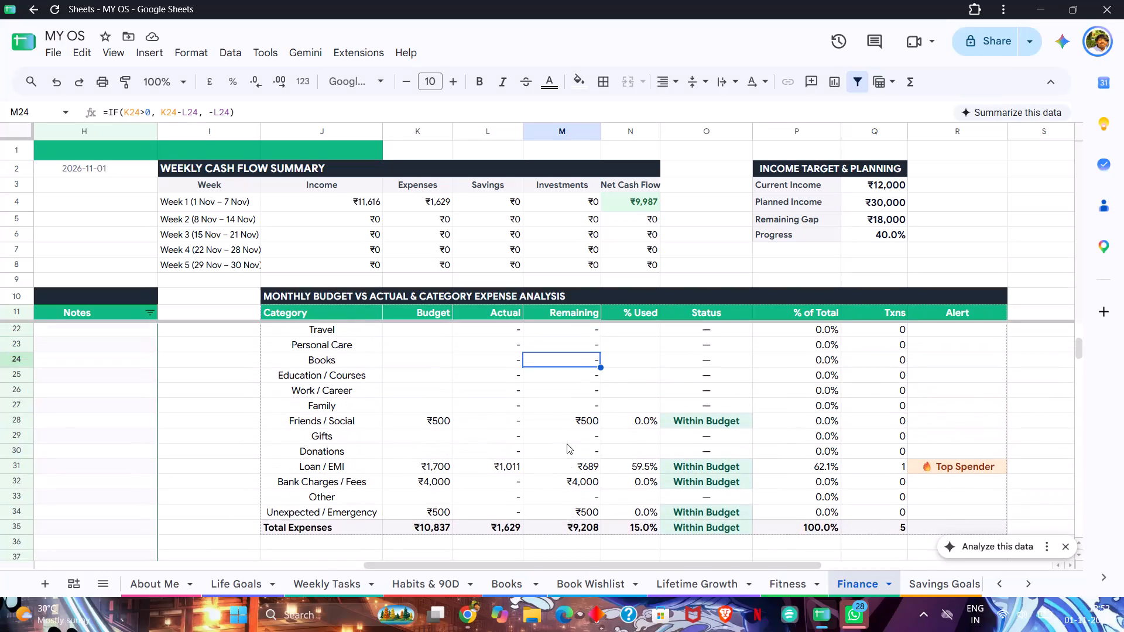
Set the monthly budget for the Medical / Health category to 120.
{"action": "scroll", "coordinate": [567, 444], "scroll_direction": "up", "scroll_amount": 1}
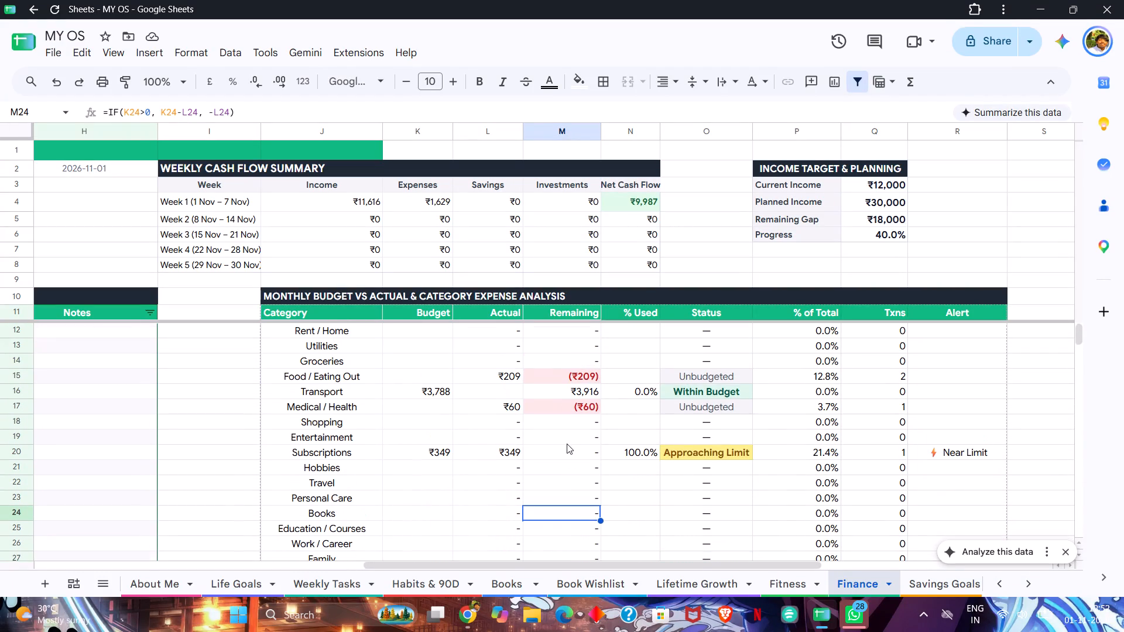
{"action": "scroll", "coordinate": [567, 444], "scroll_direction": "up", "scroll_amount": 2}
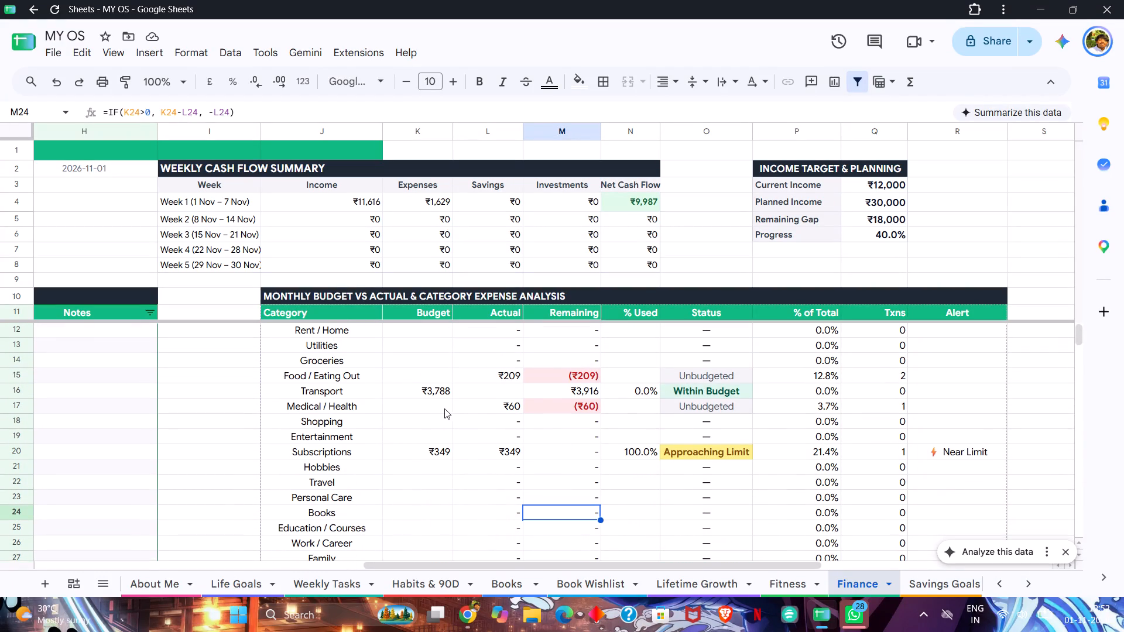
{"action": "left_click", "coordinate": [444, 408]}
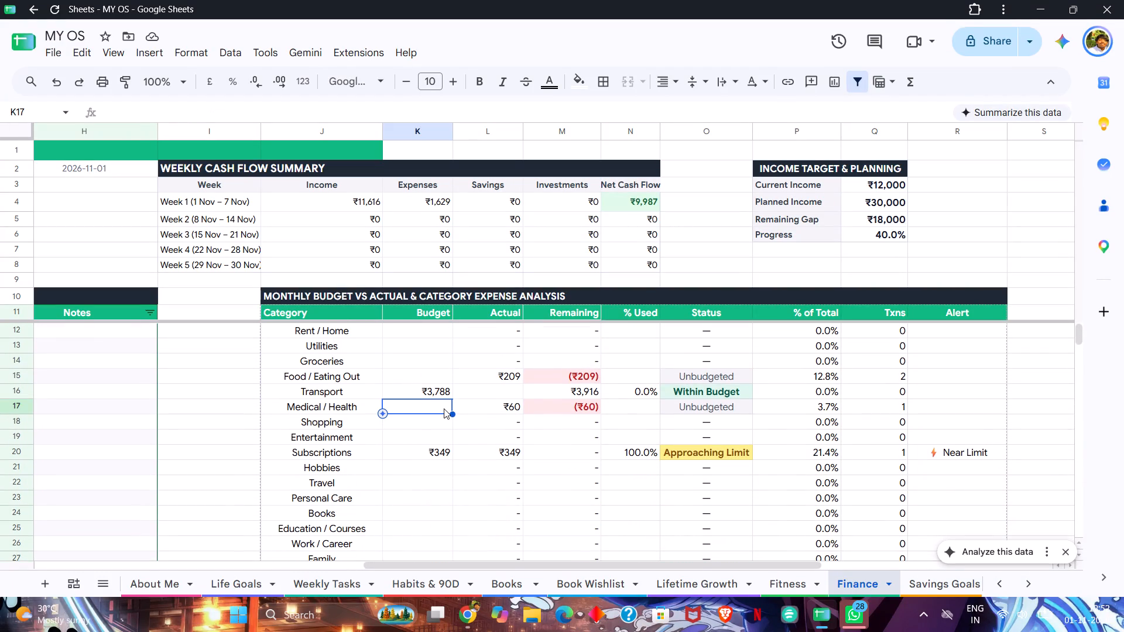
{"action": "key", "text": "1"}
{"action": "key", "text": "2"}
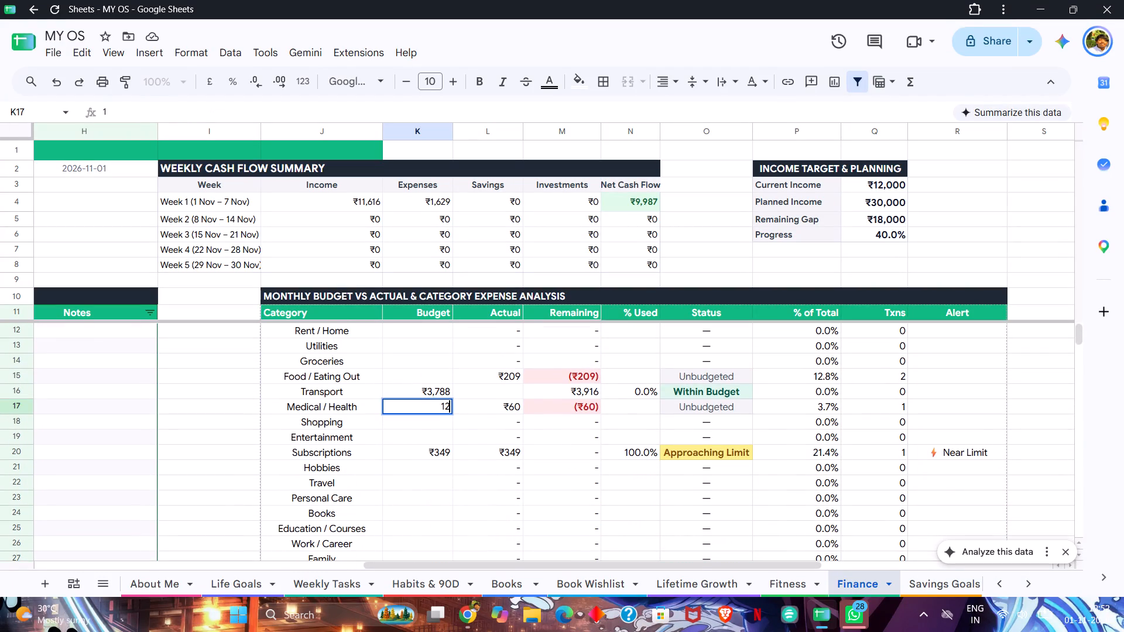
{"action": "key", "text": "0"}
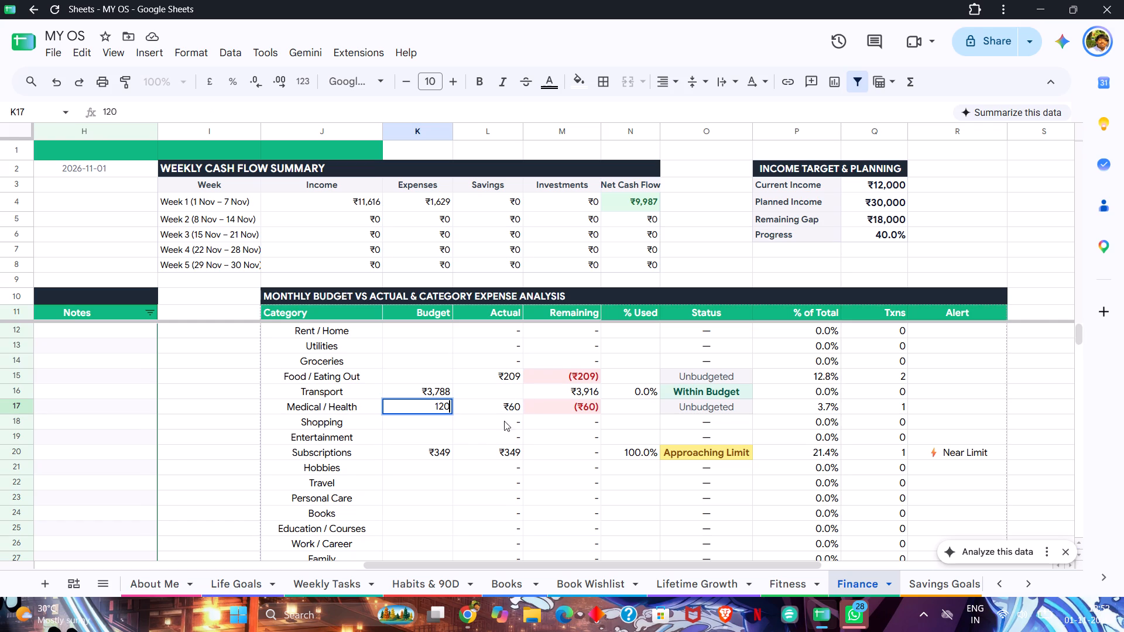
{"action": "left_click", "coordinate": [477, 442]}
Review the budget totals and the November transactions, and inspect the Status formula of the Subscriptions category.
{"action": "scroll", "coordinate": [477, 442], "scroll_direction": "down", "scroll_amount": 3}
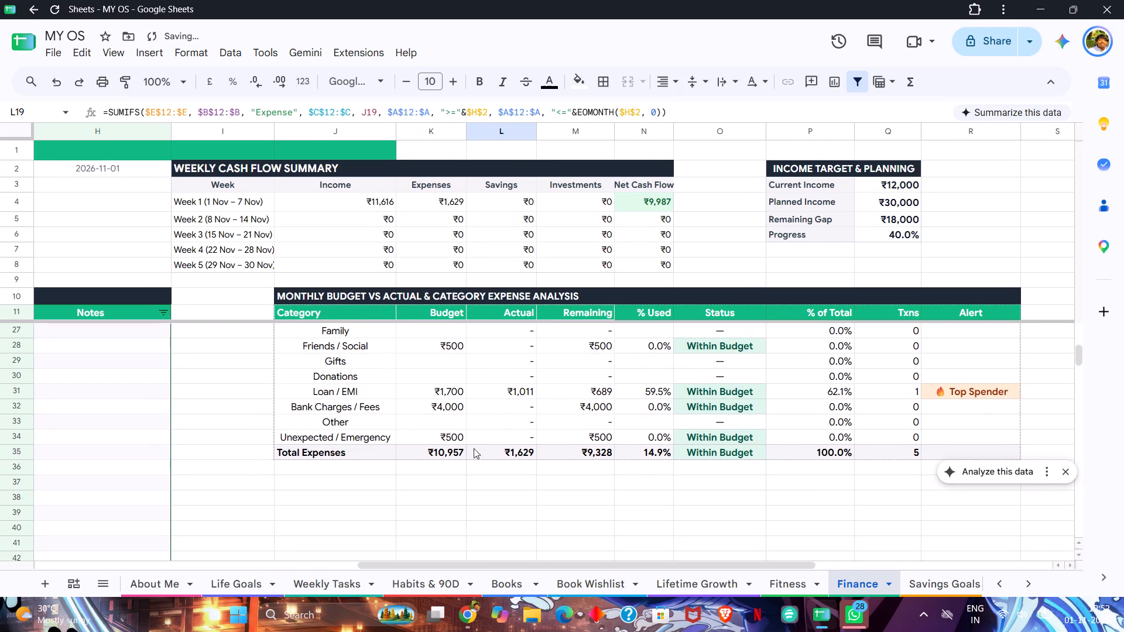
{"action": "left_click", "coordinate": [447, 514]}
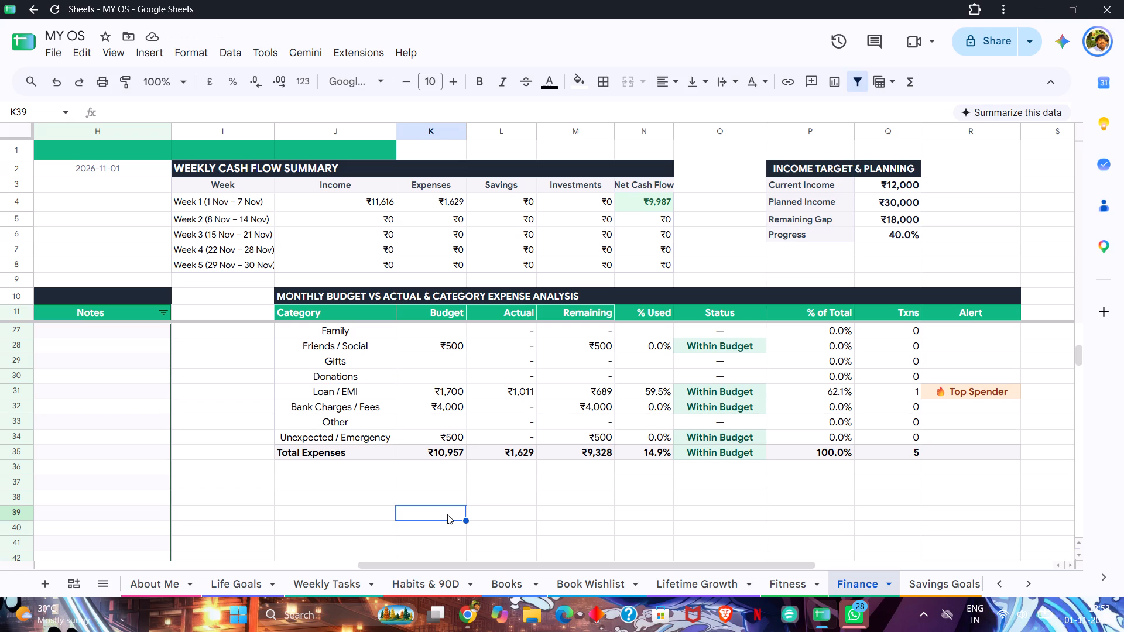
{"action": "scroll", "coordinate": [447, 514], "scroll_direction": "right", "scroll_amount": 1}
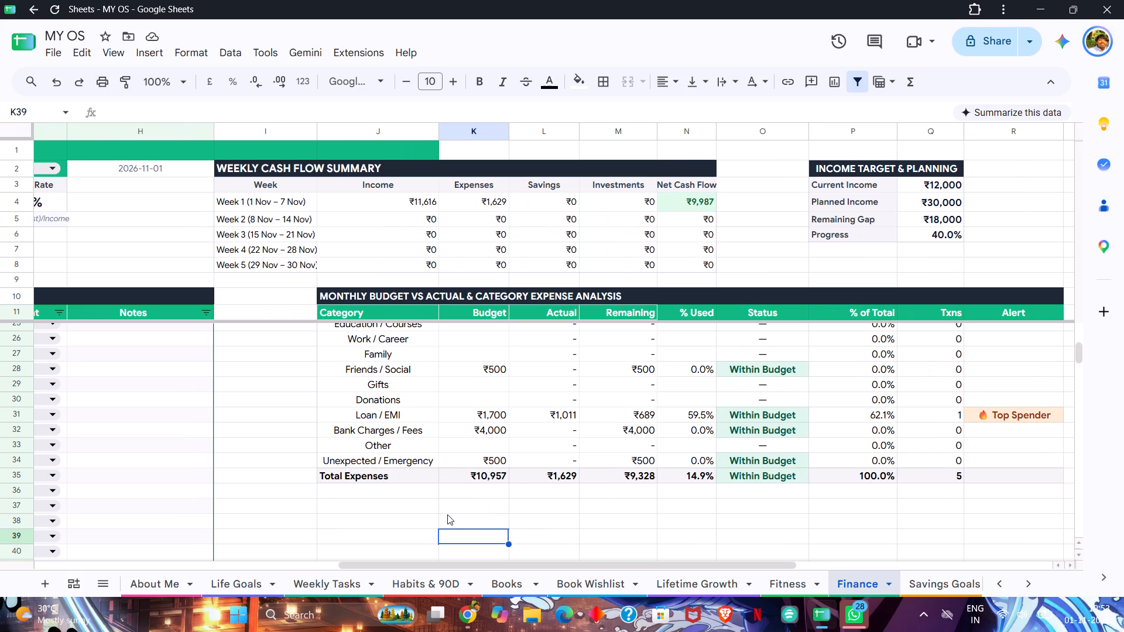
{"action": "scroll", "coordinate": [447, 514], "scroll_direction": "down", "scroll_amount": 1}
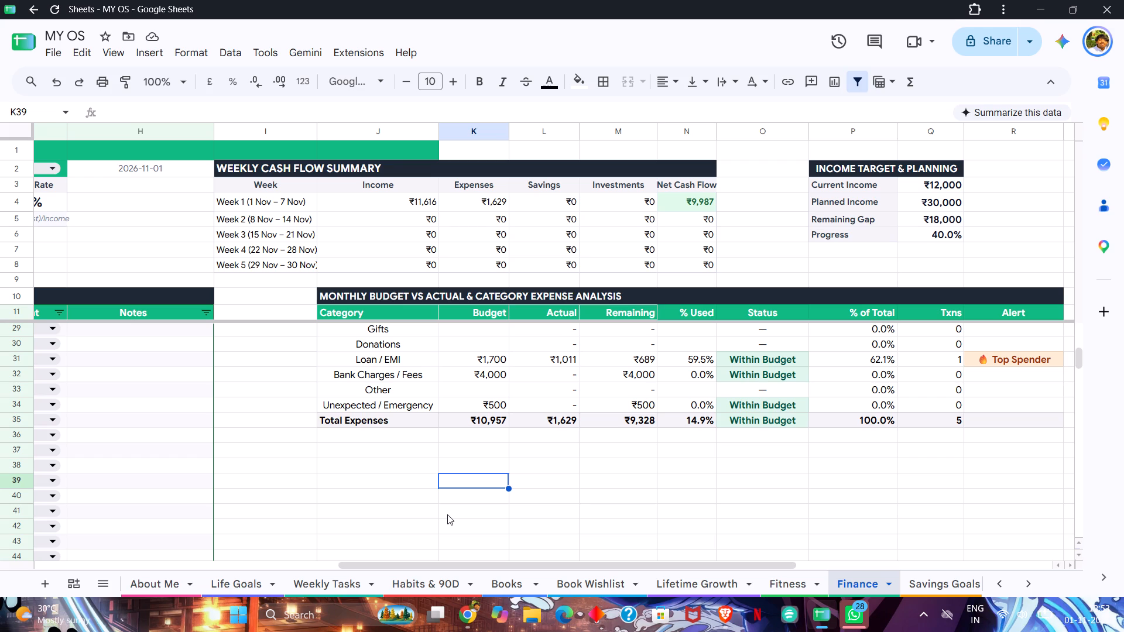
{"action": "scroll", "coordinate": [447, 514], "scroll_direction": "right", "scroll_amount": 3}
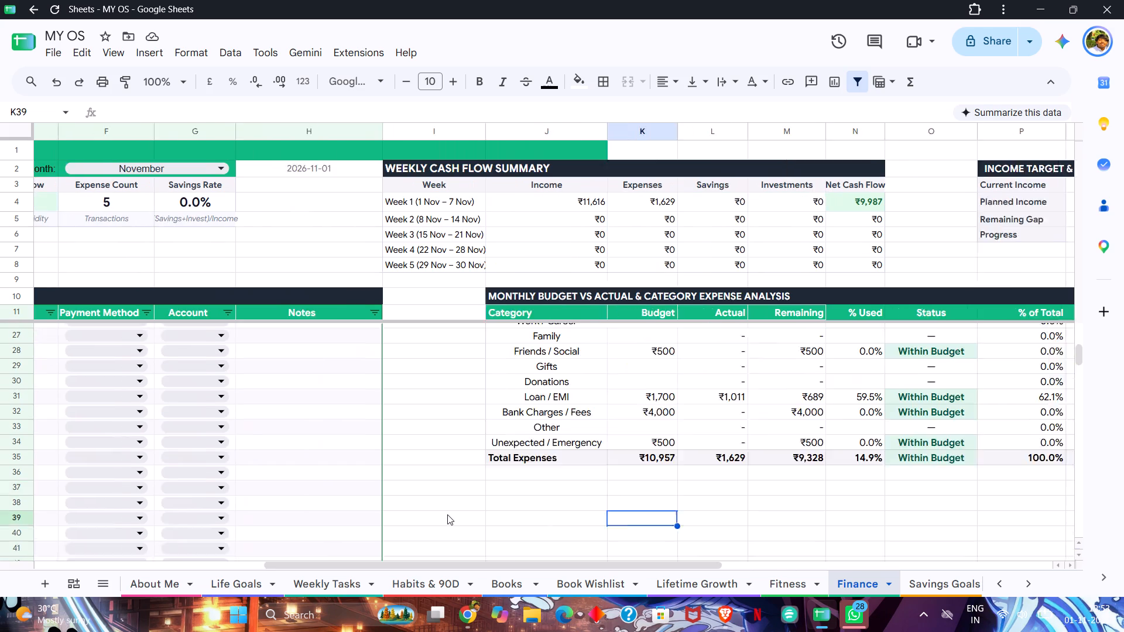
{"action": "scroll", "coordinate": [447, 514], "scroll_direction": "right", "scroll_amount": 5}
{"action": "scroll", "coordinate": [447, 514], "scroll_direction": "up", "scroll_amount": 1}
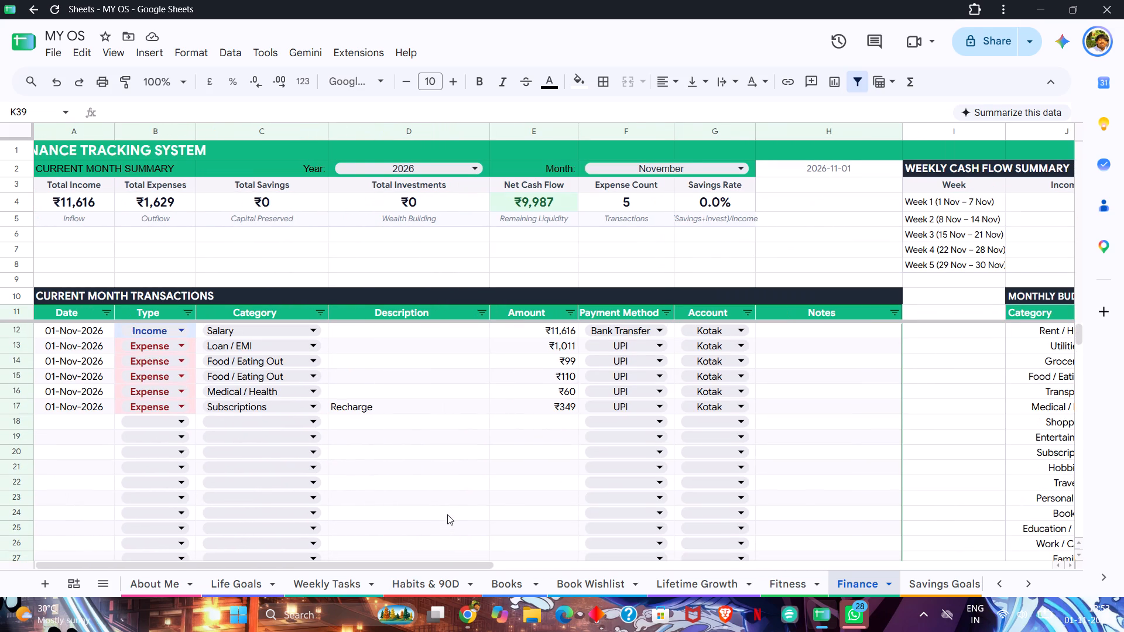
{"action": "scroll", "coordinate": [447, 514], "scroll_direction": "left", "scroll_amount": 4}
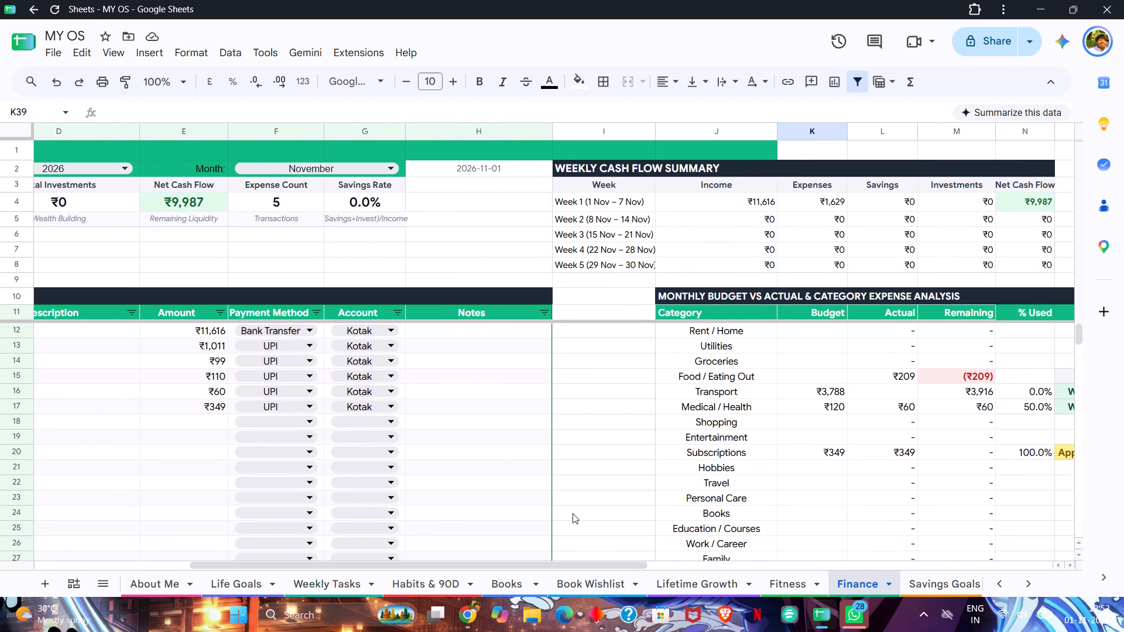
{"action": "scroll", "coordinate": [573, 513], "scroll_direction": "left", "scroll_amount": 5}
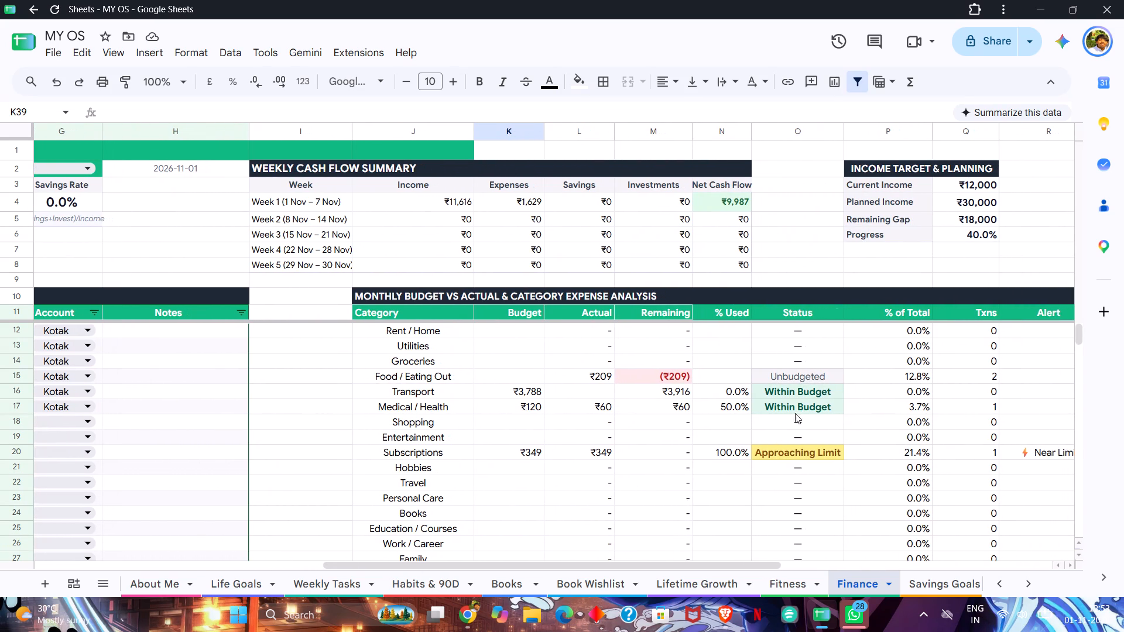
{"action": "left_click", "coordinate": [792, 449]}
{"action": "double_click", "coordinate": [792, 449]}
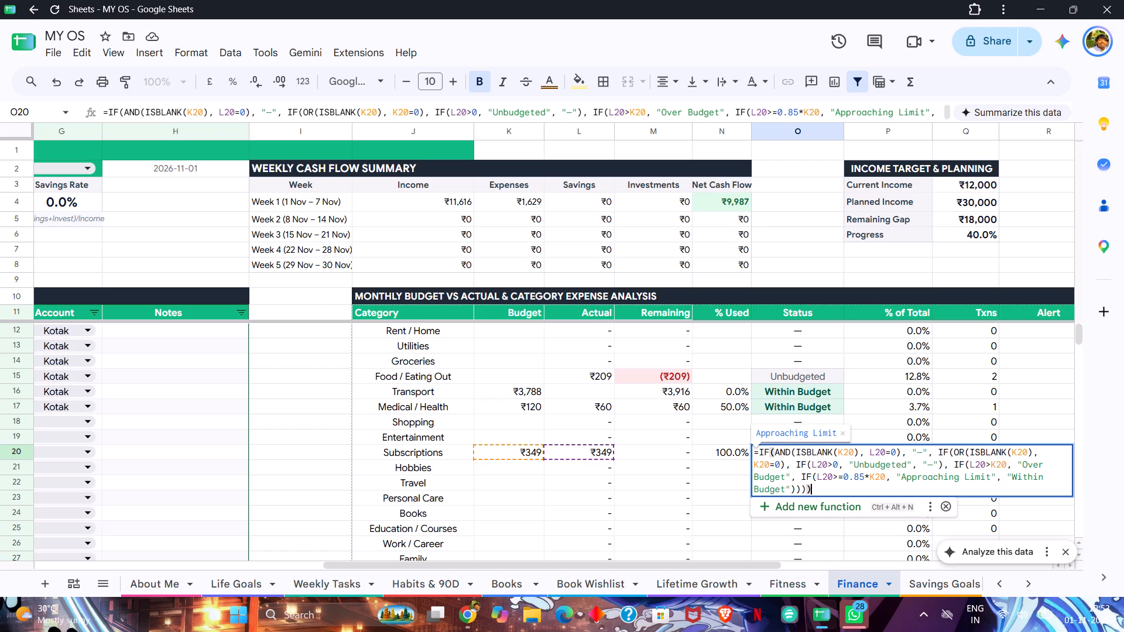
{"action": "left_click", "coordinate": [653, 566]}
{"action": "left_click", "coordinate": [663, 537]}
Examine the budget table down to Total Expenses, its Alert column and the Monthly Income vs Expenses chart.
{"action": "scroll", "coordinate": [663, 537], "scroll_direction": "down", "scroll_amount": 1}
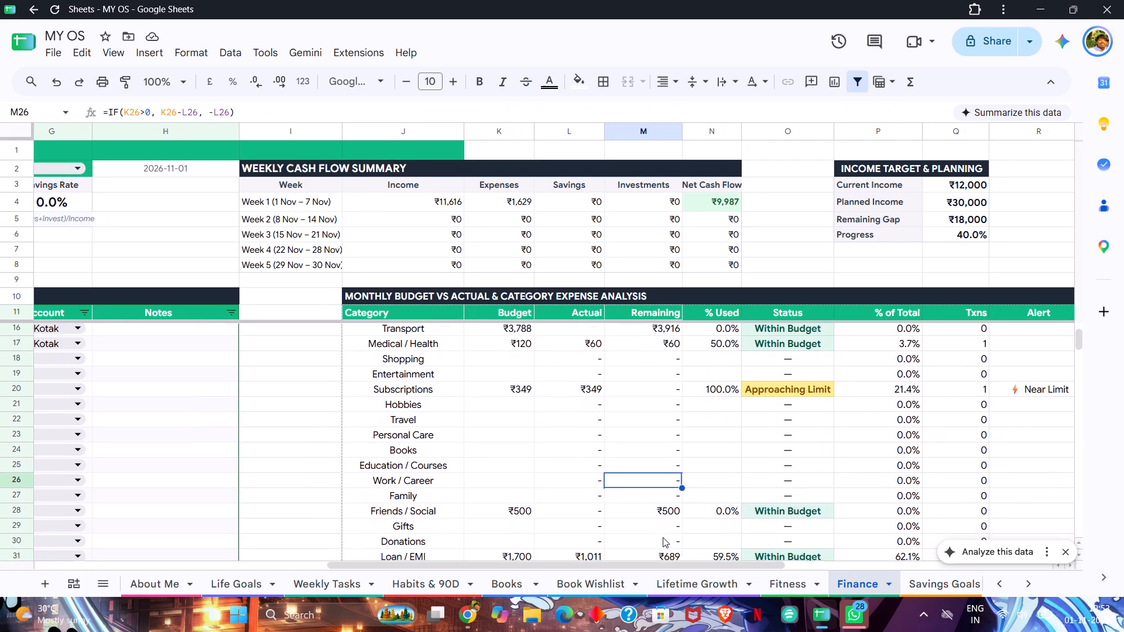
{"action": "scroll", "coordinate": [663, 537], "scroll_direction": "down", "scroll_amount": 5}
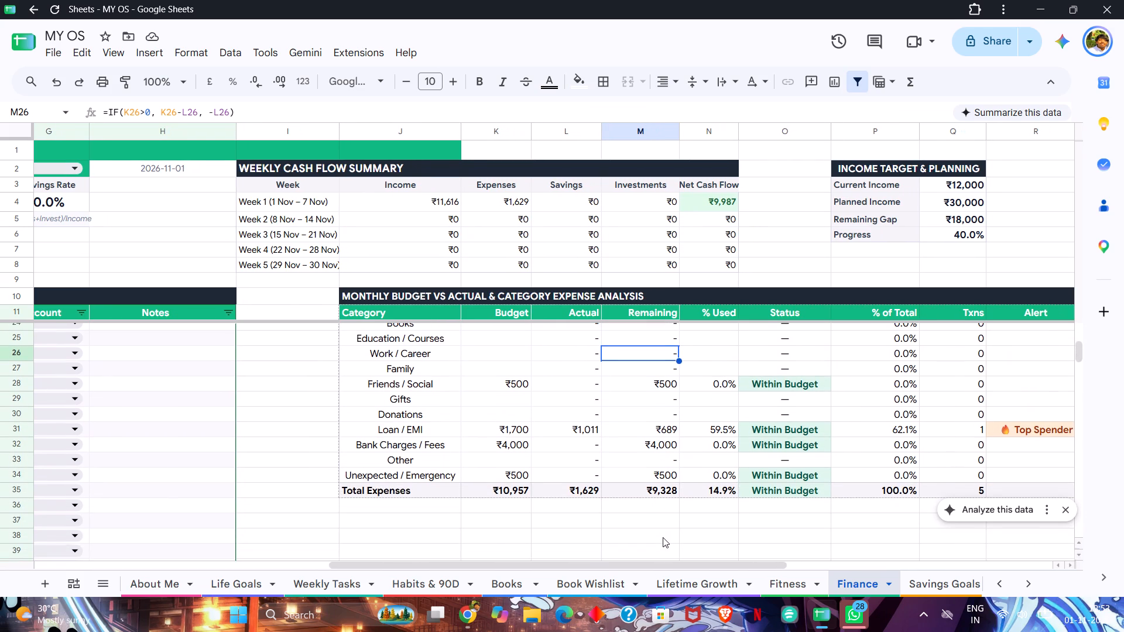
{"action": "scroll", "coordinate": [663, 537], "scroll_direction": "left", "scroll_amount": 5}
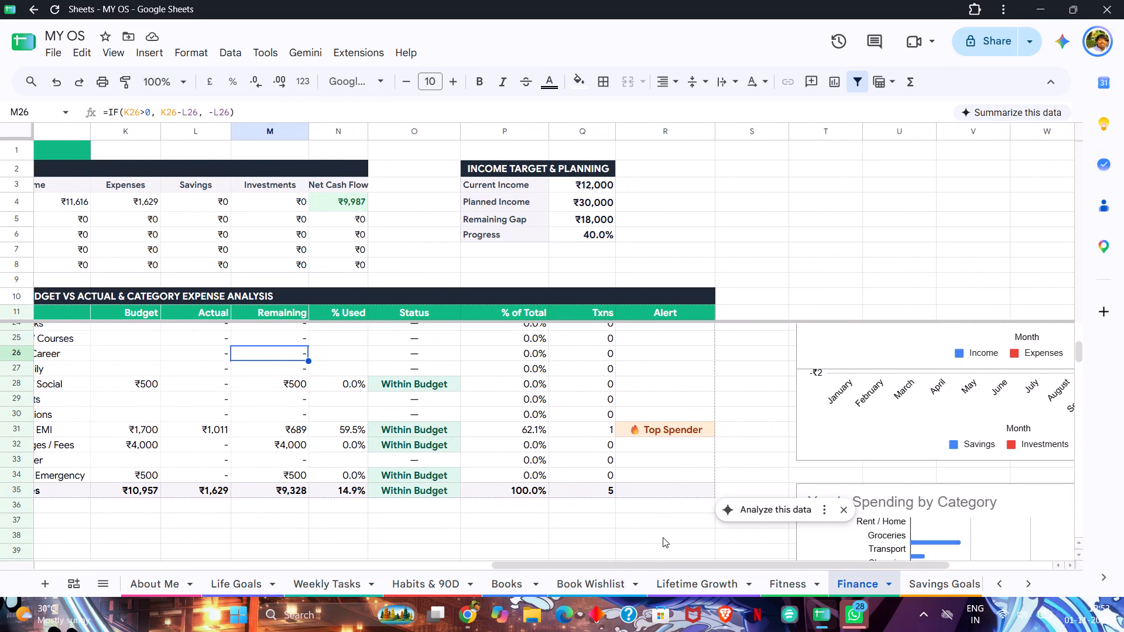
{"action": "scroll", "coordinate": [663, 537], "scroll_direction": "right", "scroll_amount": 1}
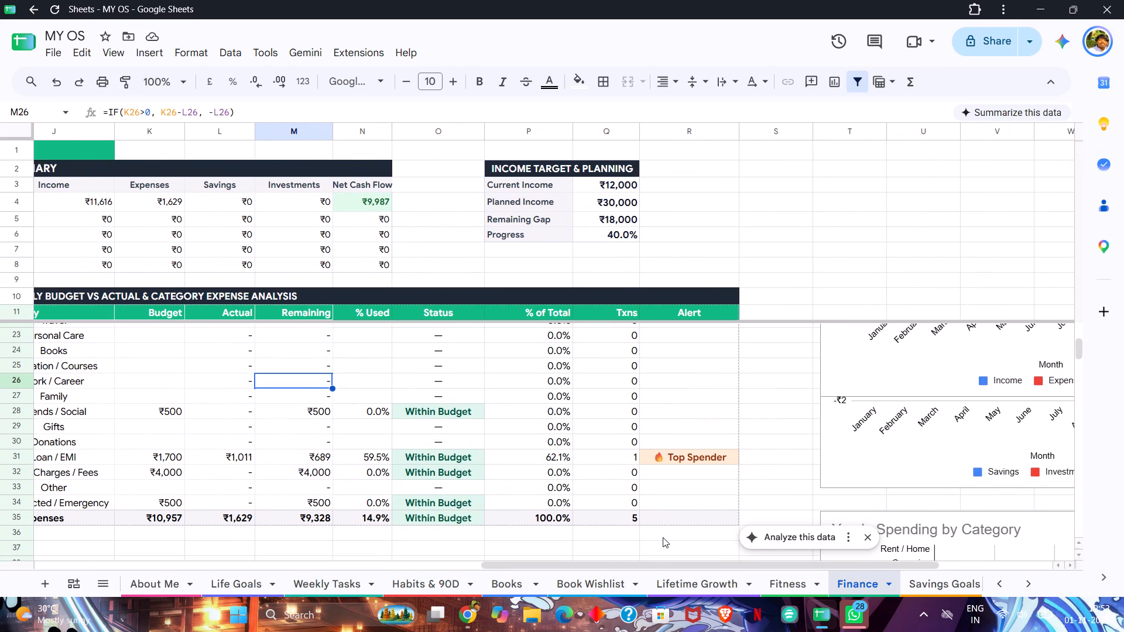
{"action": "scroll", "coordinate": [663, 537], "scroll_direction": "right", "scroll_amount": 3}
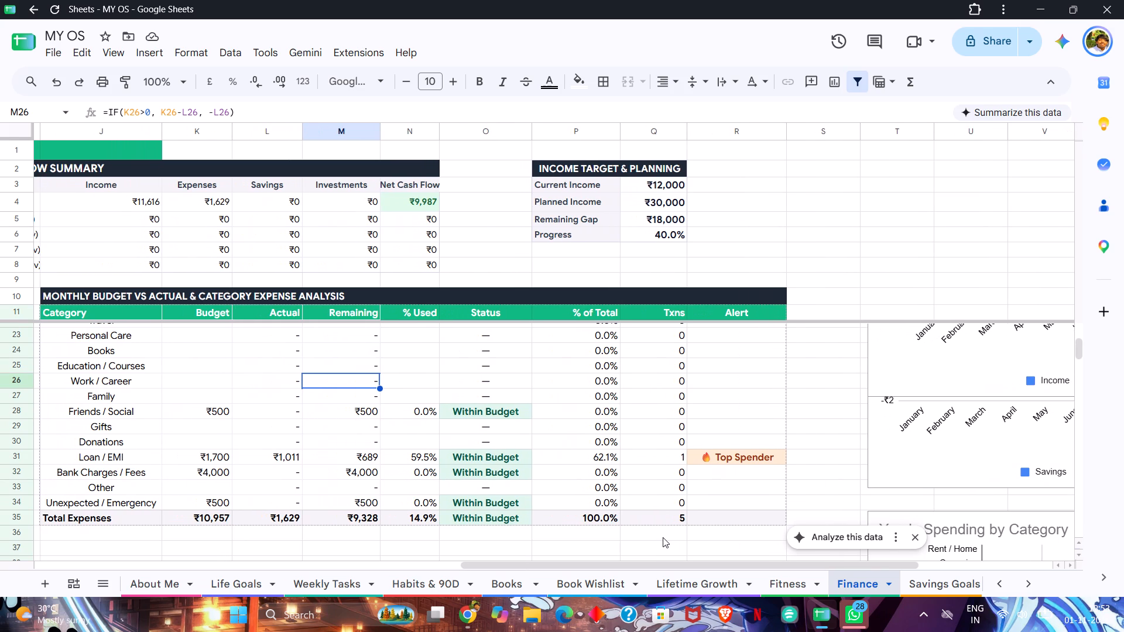
{"action": "scroll", "coordinate": [663, 537], "scroll_direction": "left", "scroll_amount": 3}
{"action": "scroll", "coordinate": [663, 537], "scroll_direction": "up", "scroll_amount": 2}
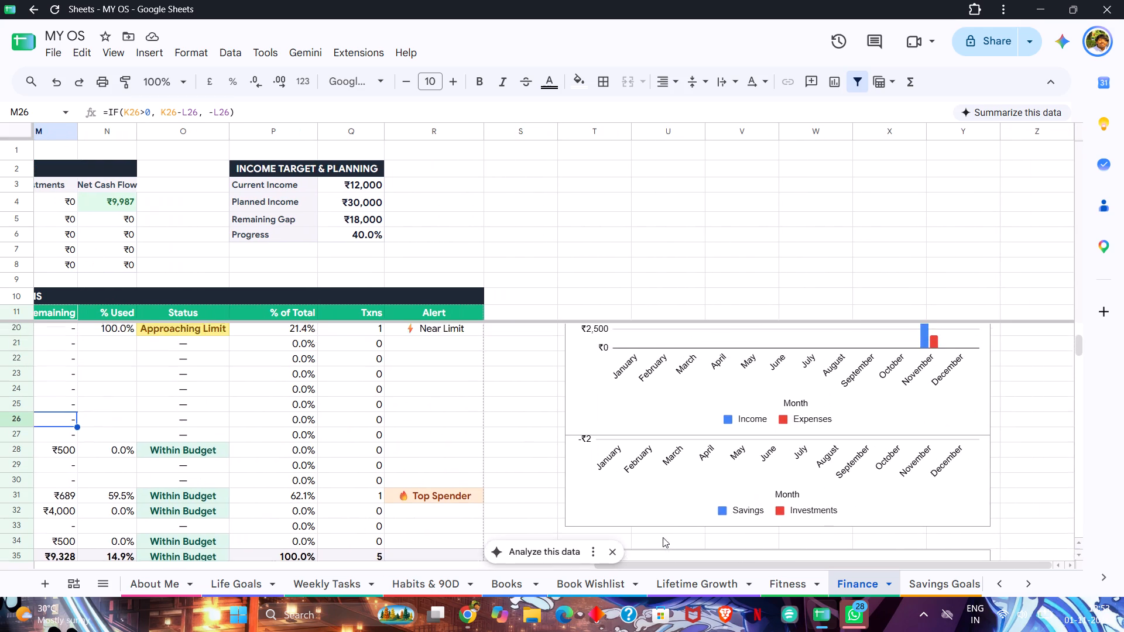
{"action": "scroll", "coordinate": [663, 537], "scroll_direction": "up", "scroll_amount": 1}
{"action": "scroll", "coordinate": [663, 537], "scroll_direction": "left", "scroll_amount": 1}
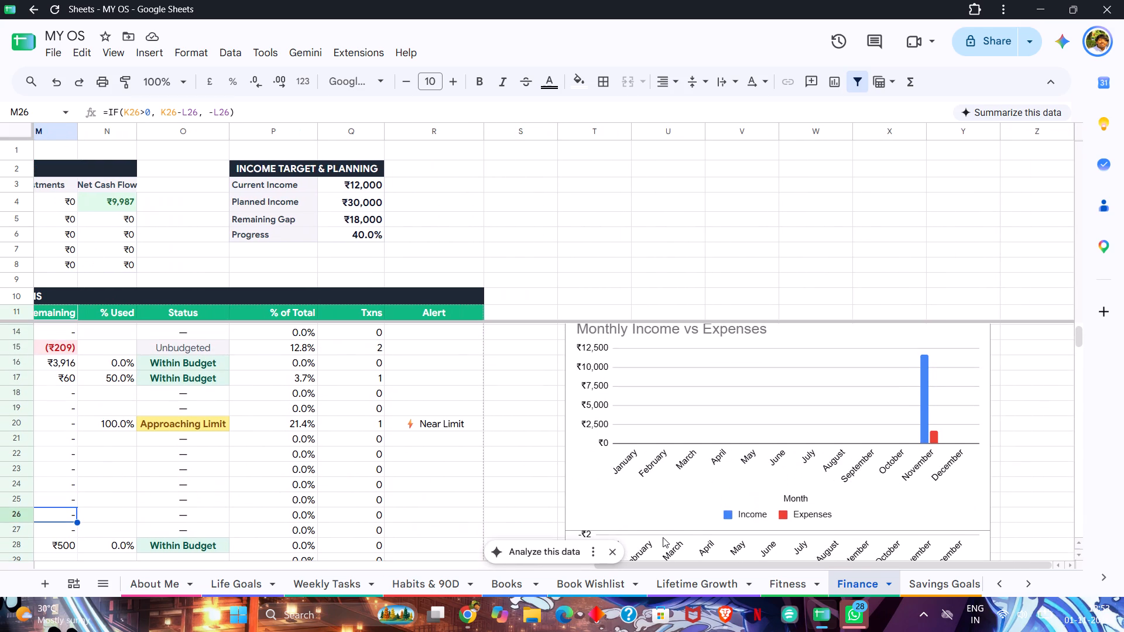
Copy the Transport category's Remaining amount of 3,916 into its Budget cell.
{"action": "scroll", "coordinate": [577, 483], "scroll_direction": "right", "scroll_amount": 3}
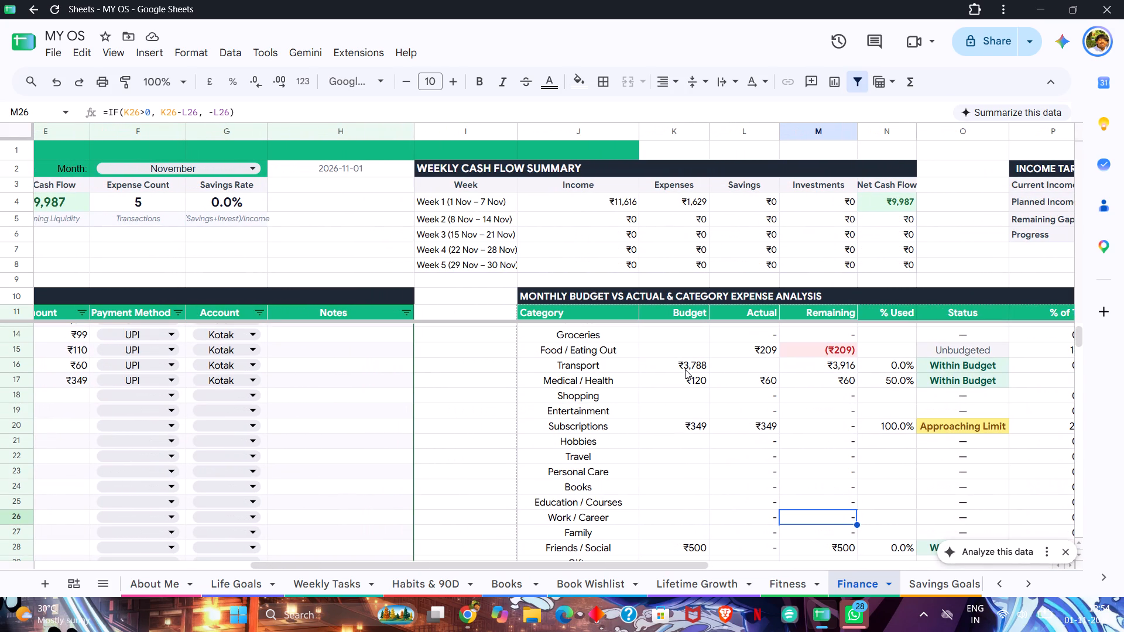
{"action": "left_click", "coordinate": [831, 369]}
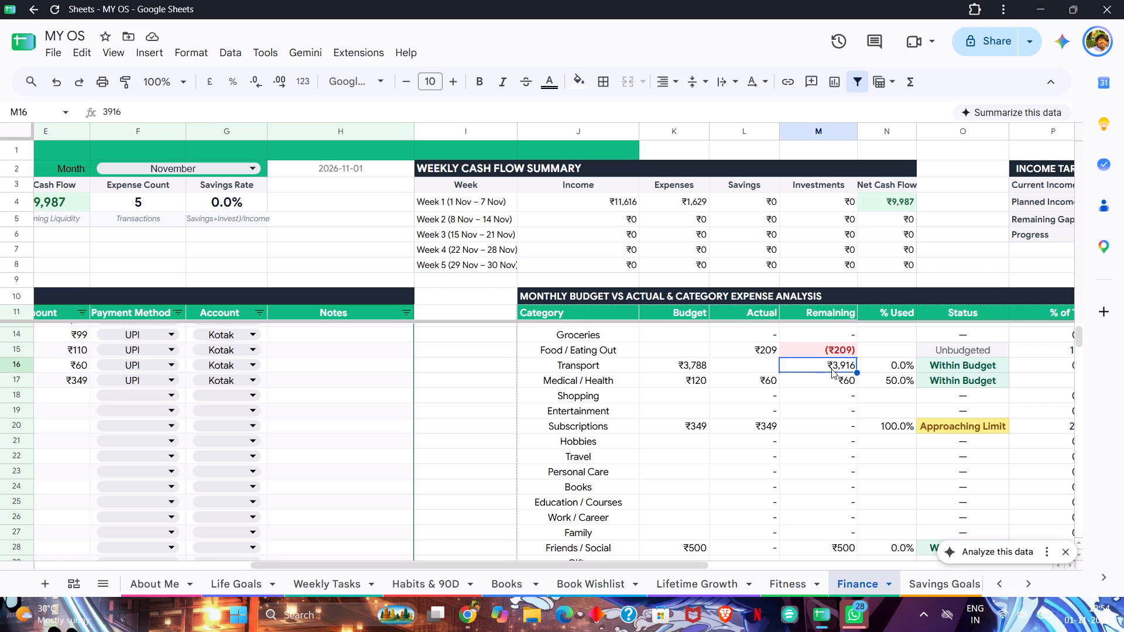
{"action": "key", "text": "ctrl+c"}
{"action": "left_click", "coordinate": [695, 363]}
{"action": "key", "text": "ctrl+v"}
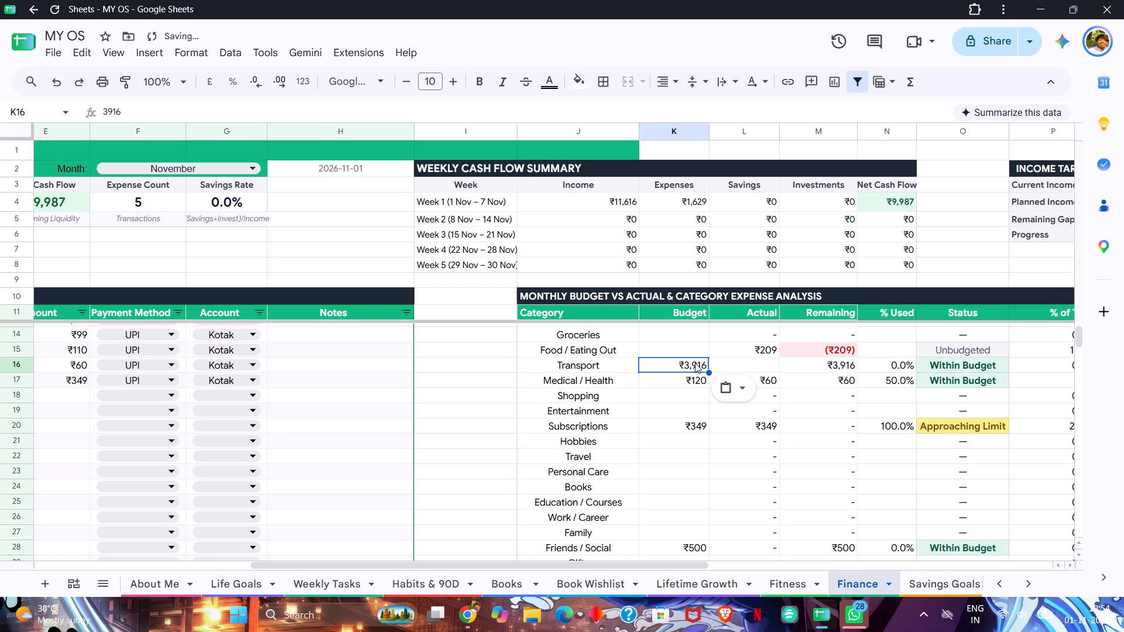
Fill the Remaining formula from the Food / Eating Out row down into the Transport row and check the copied formula.
{"action": "left_click", "coordinate": [827, 366]}
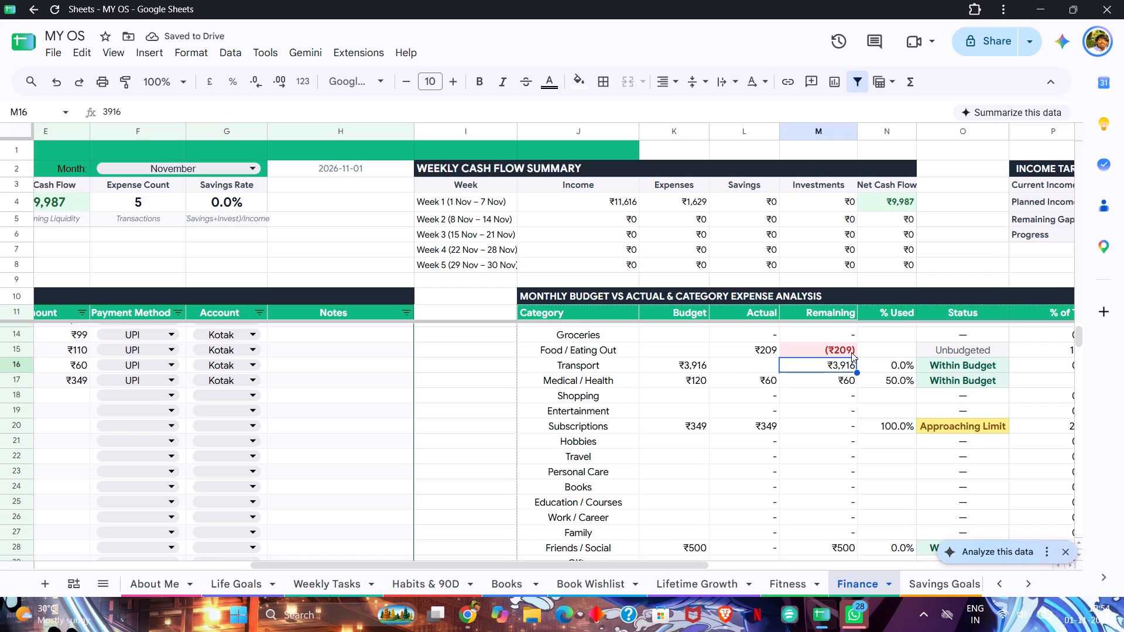
{"action": "left_click", "coordinate": [851, 352]}
{"action": "left_click_drag", "start_coordinate": [855, 356], "coordinate": [855, 366]}
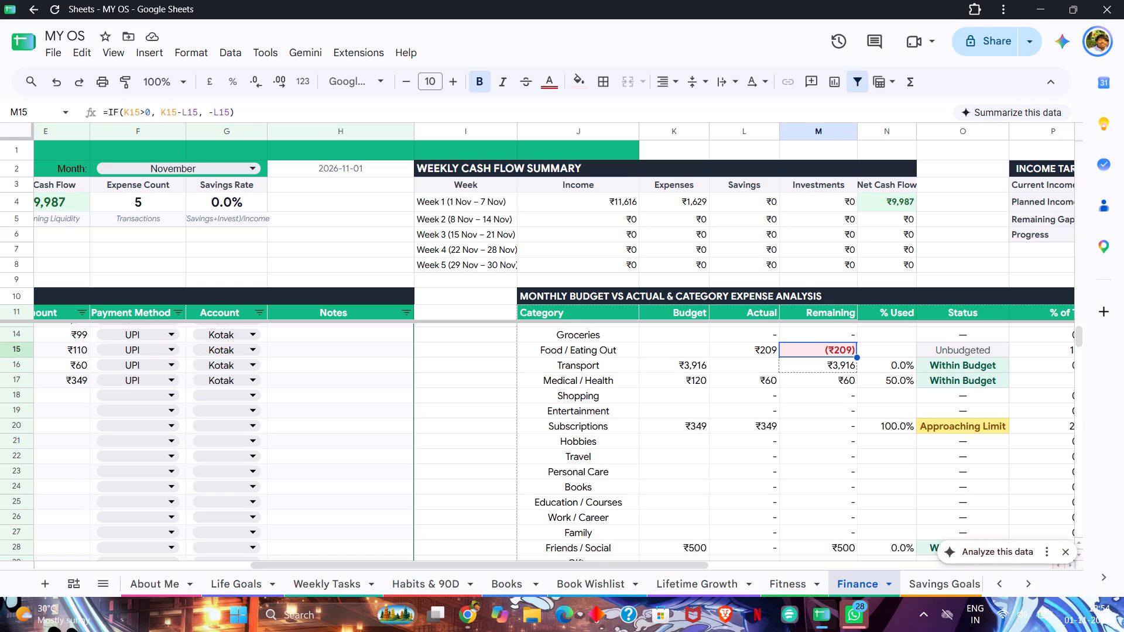
{"action": "left_click", "coordinate": [805, 392]}
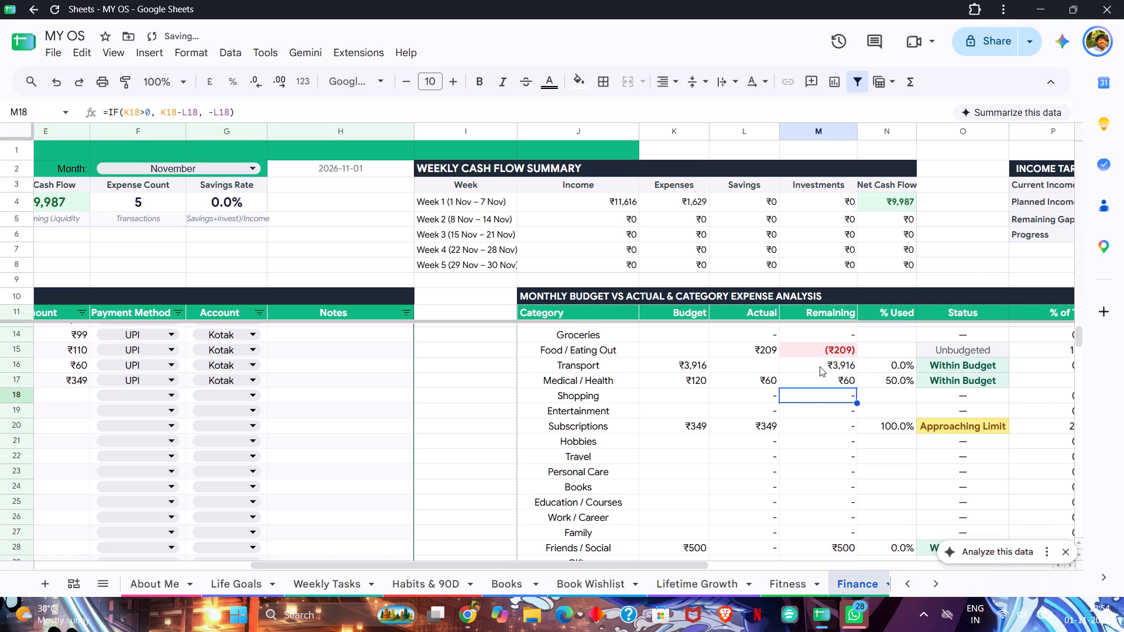
{"action": "left_click", "coordinate": [820, 366]}
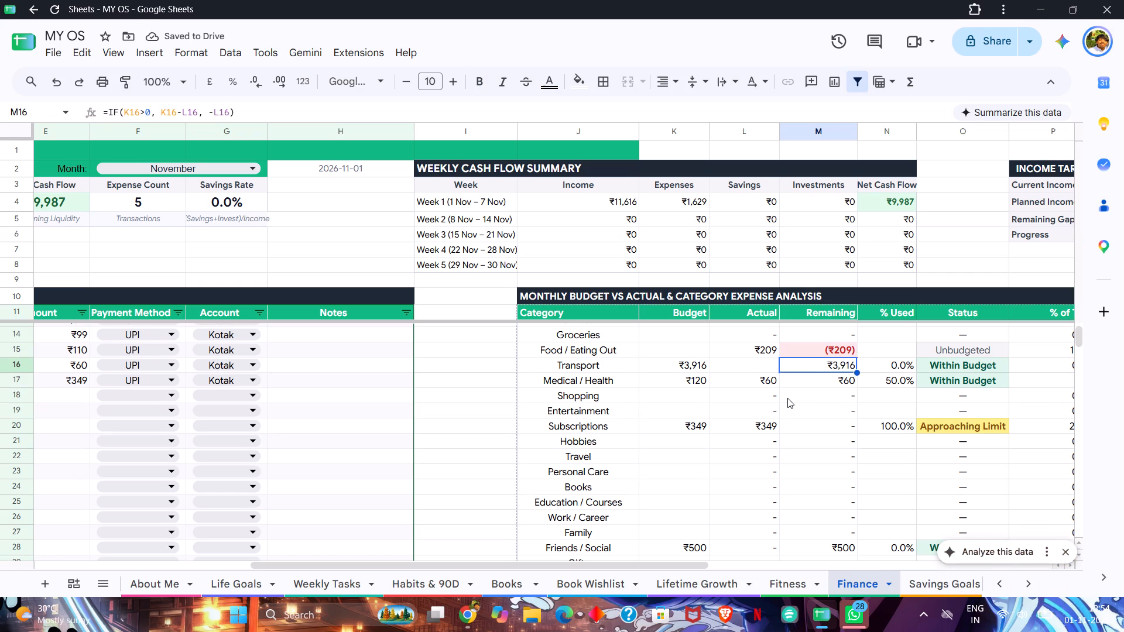
{"action": "left_click", "coordinate": [787, 398]}
Inspect the Alert formula of the Subscriptions category and review the alerts and statuses down to Total Expenses.
{"action": "scroll", "coordinate": [787, 398], "scroll_direction": "left", "scroll_amount": 5}
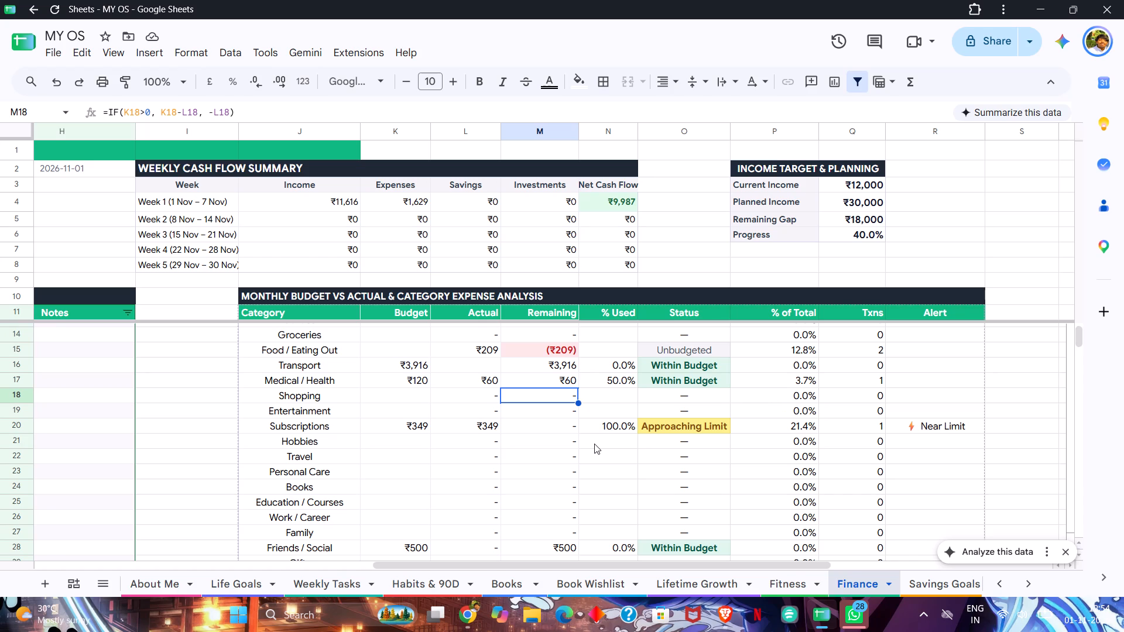
{"action": "scroll", "coordinate": [594, 444], "scroll_direction": "left", "scroll_amount": 2}
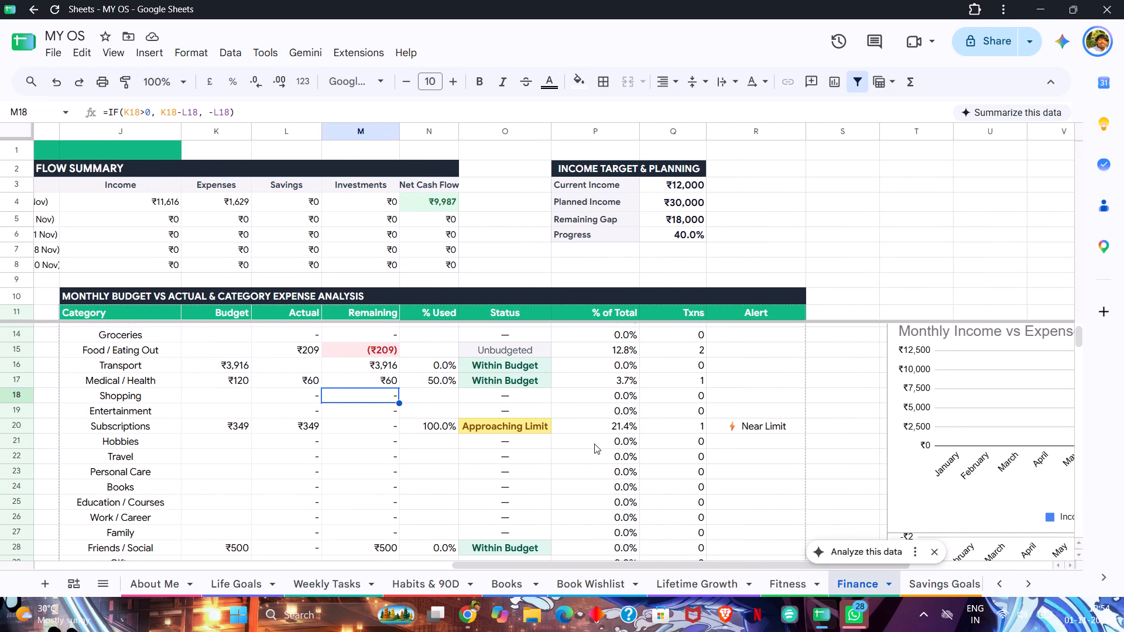
{"action": "scroll", "coordinate": [594, 444], "scroll_direction": "left", "scroll_amount": 1}
{"action": "left_click", "coordinate": [617, 422]}
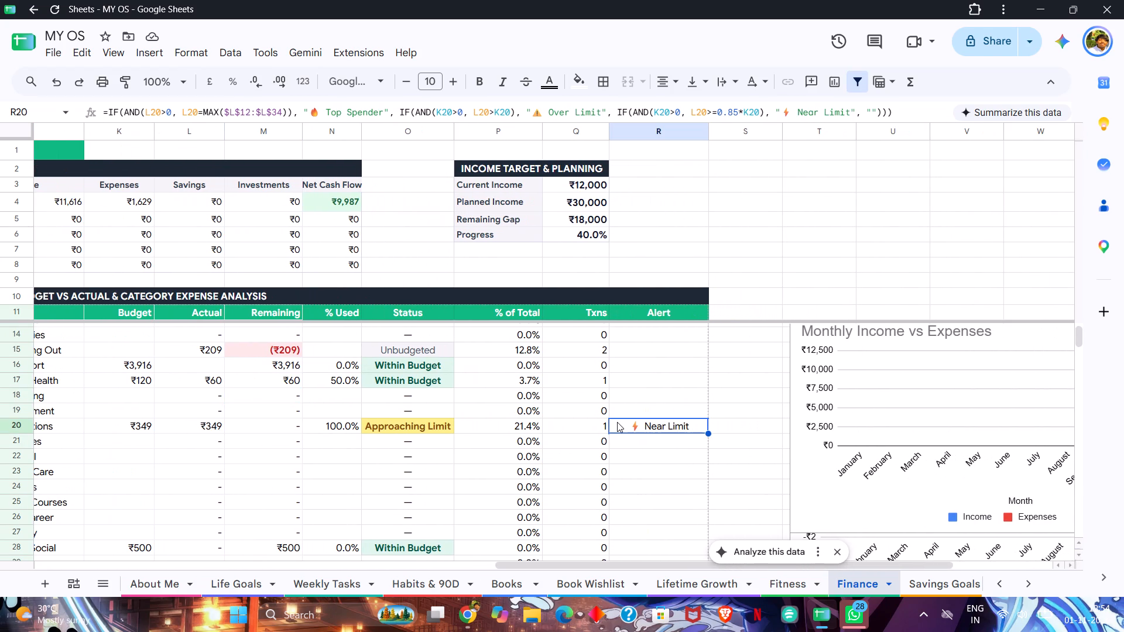
{"action": "scroll", "coordinate": [617, 422], "scroll_direction": "down", "scroll_amount": 2}
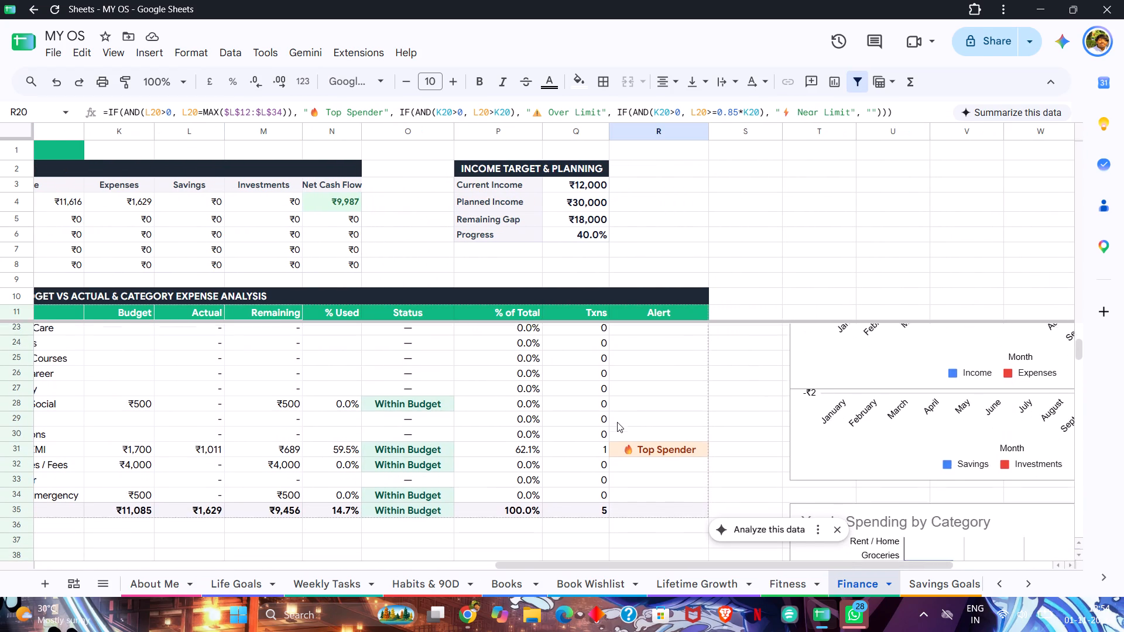
{"action": "scroll", "coordinate": [617, 422], "scroll_direction": "down", "scroll_amount": 1}
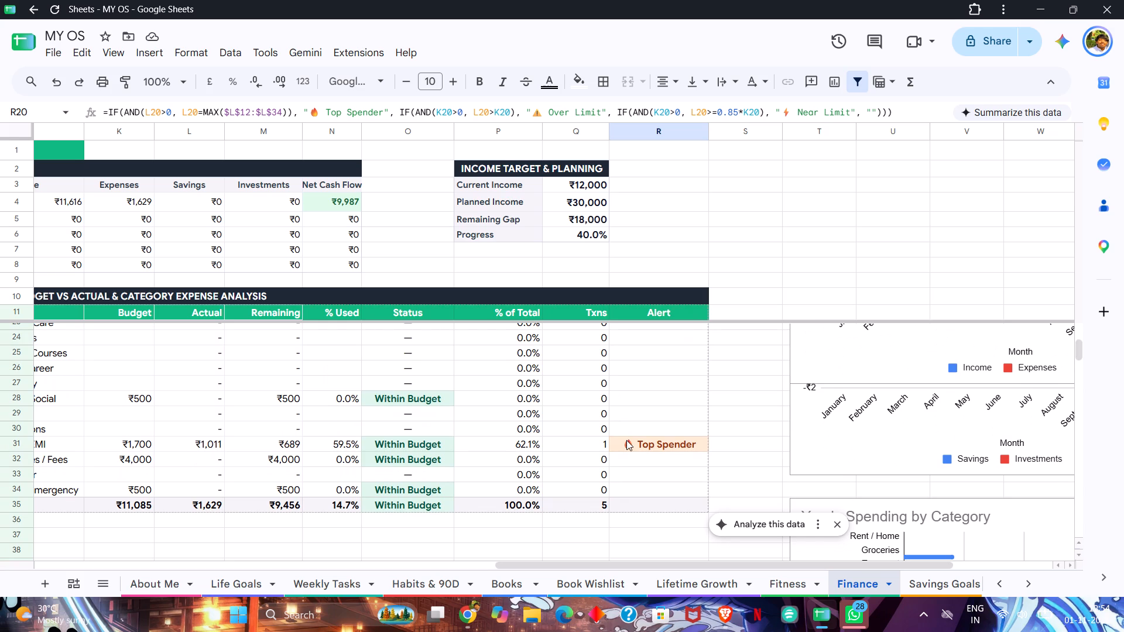
Inspect the Alert formula of the Loan / EMI category and review the budget table, spending charts and current month transactions.
{"action": "left_click", "coordinate": [626, 440]}
{"action": "scroll", "coordinate": [626, 440], "scroll_direction": "right", "scroll_amount": 1}
{"action": "scroll", "coordinate": [626, 440], "scroll_direction": "left", "scroll_amount": 5}
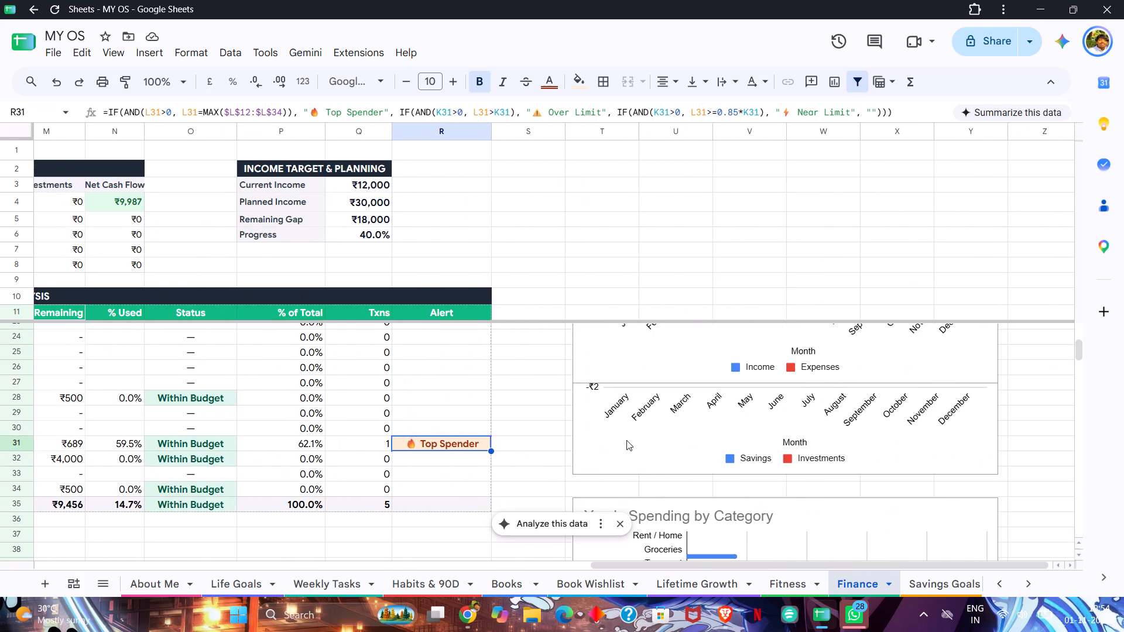
{"action": "scroll", "coordinate": [626, 440], "scroll_direction": "up", "scroll_amount": 3}
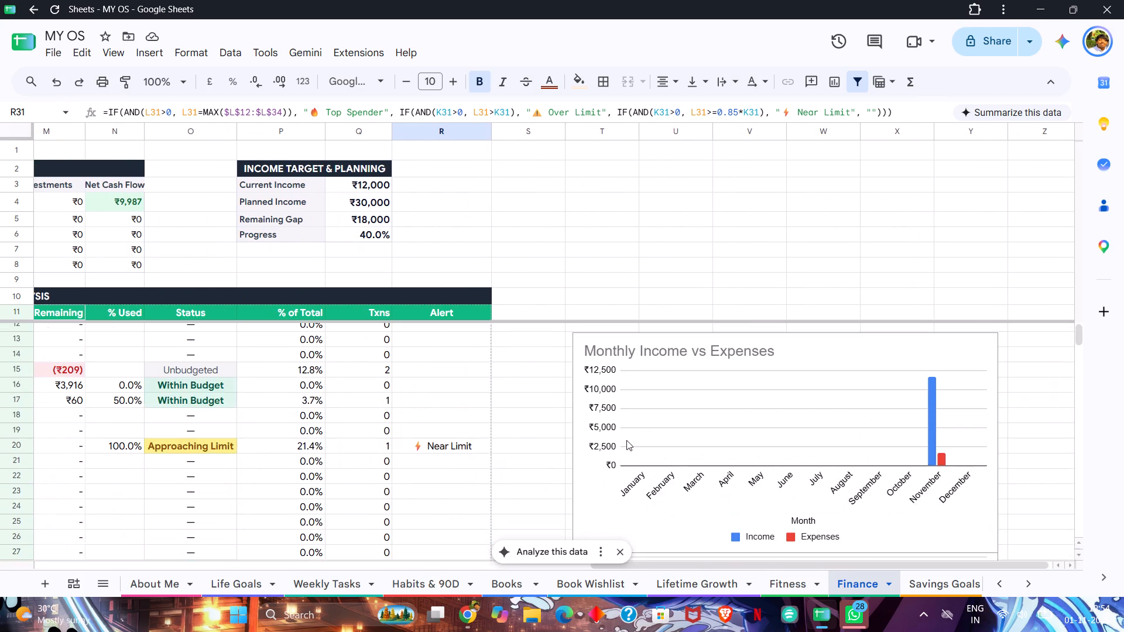
{"action": "scroll", "coordinate": [626, 440], "scroll_direction": "down", "scroll_amount": 5}
{"action": "scroll", "coordinate": [626, 440], "scroll_direction": "up", "scroll_amount": 1}
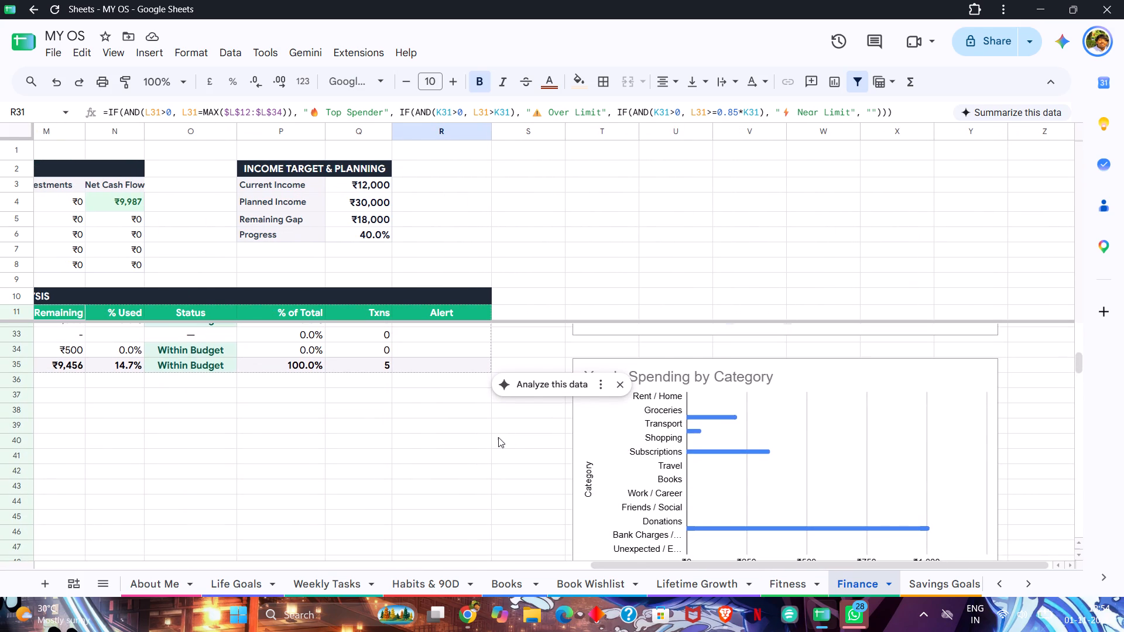
{"action": "scroll", "coordinate": [498, 437], "scroll_direction": "up", "scroll_amount": 1}
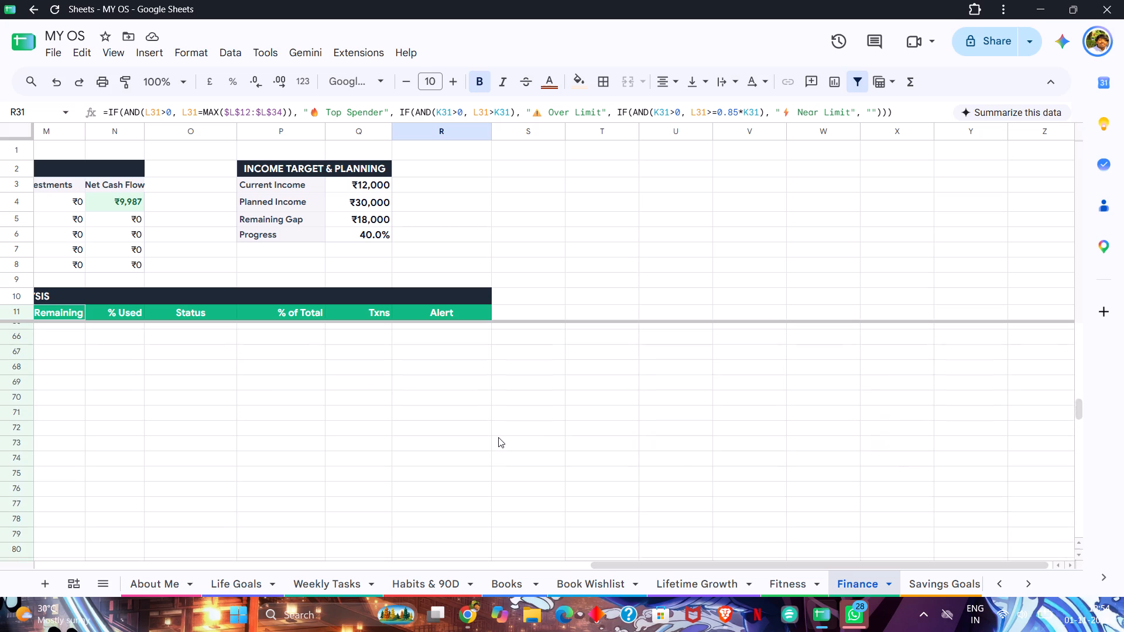
{"action": "scroll", "coordinate": [498, 437], "scroll_direction": "up", "scroll_amount": 7}
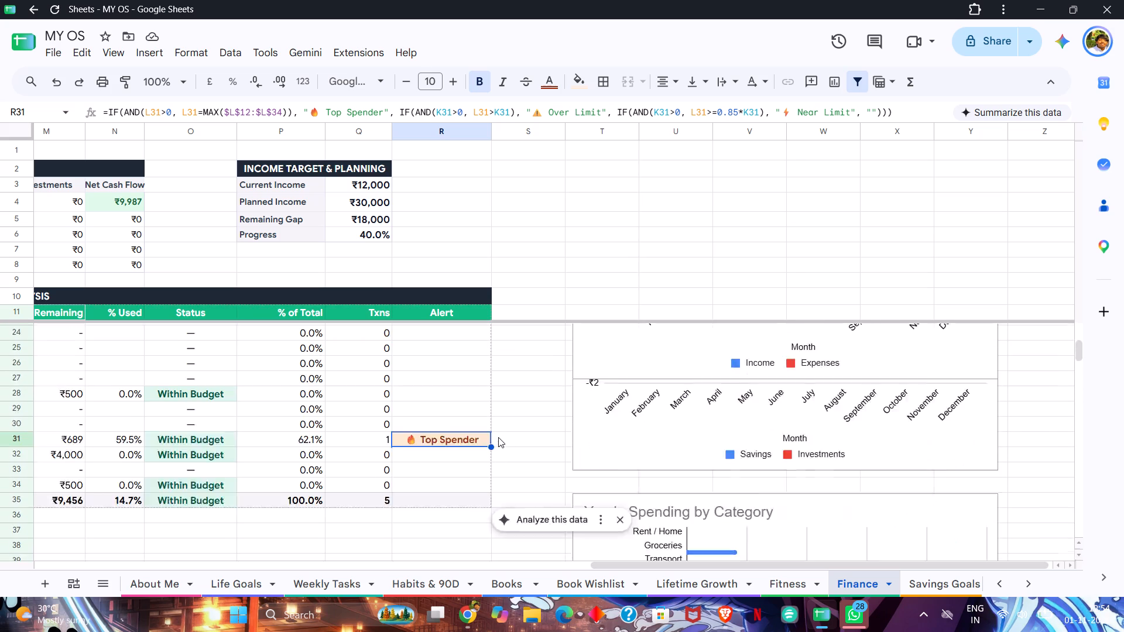
{"action": "scroll", "coordinate": [498, 437], "scroll_direction": "right", "scroll_amount": 3}
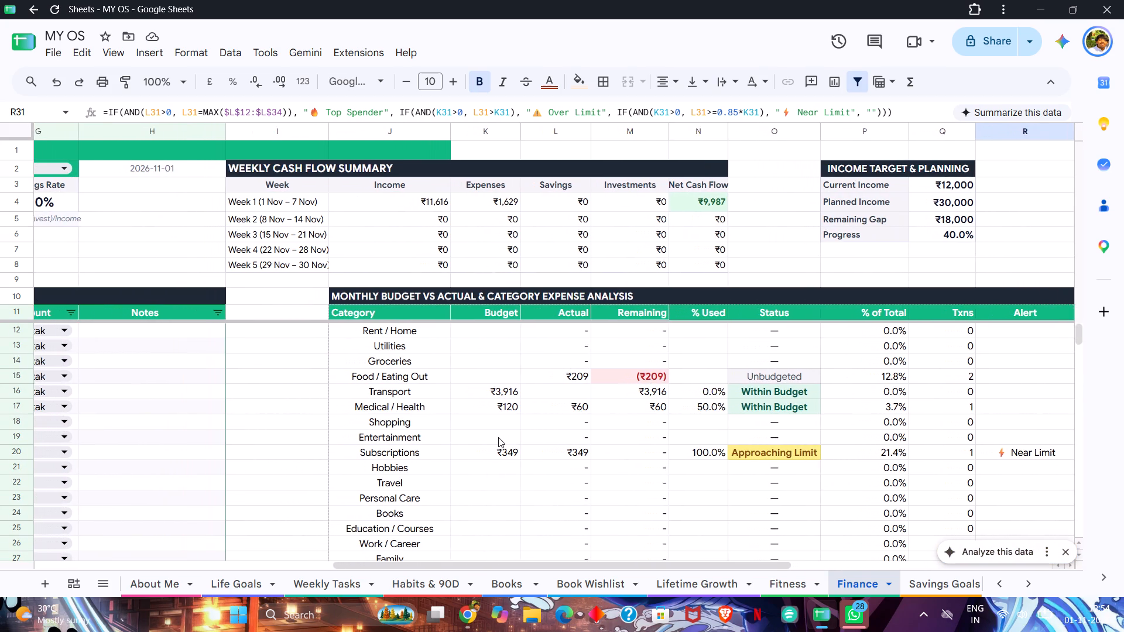
{"action": "scroll", "coordinate": [498, 437], "scroll_direction": "right", "scroll_amount": 1}
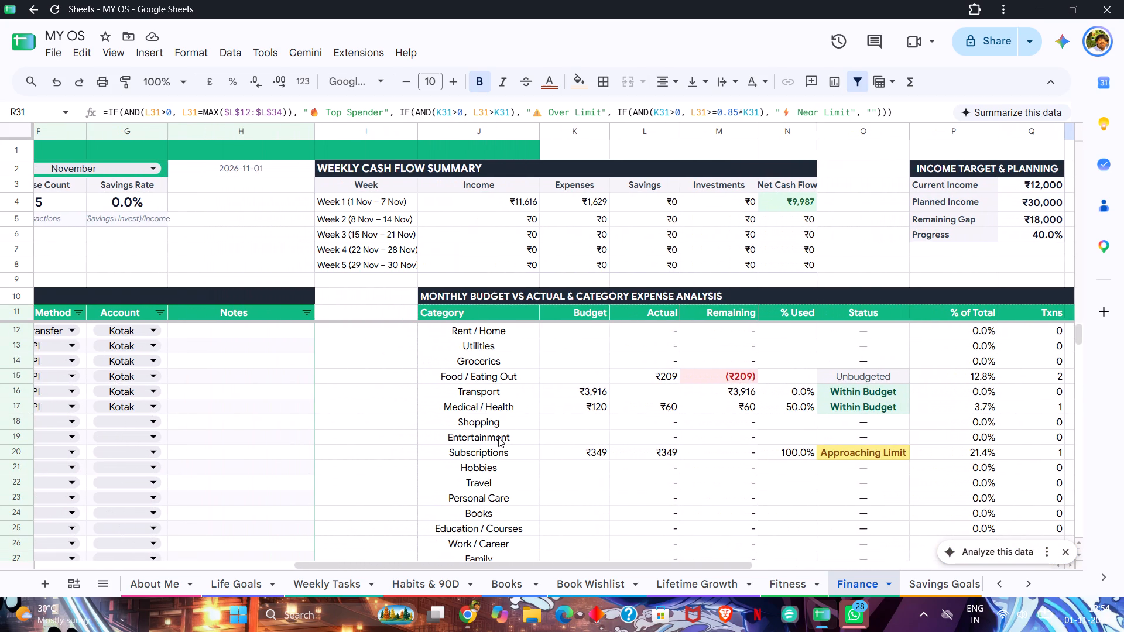
{"action": "scroll", "coordinate": [498, 437], "scroll_direction": "right", "scroll_amount": 4}
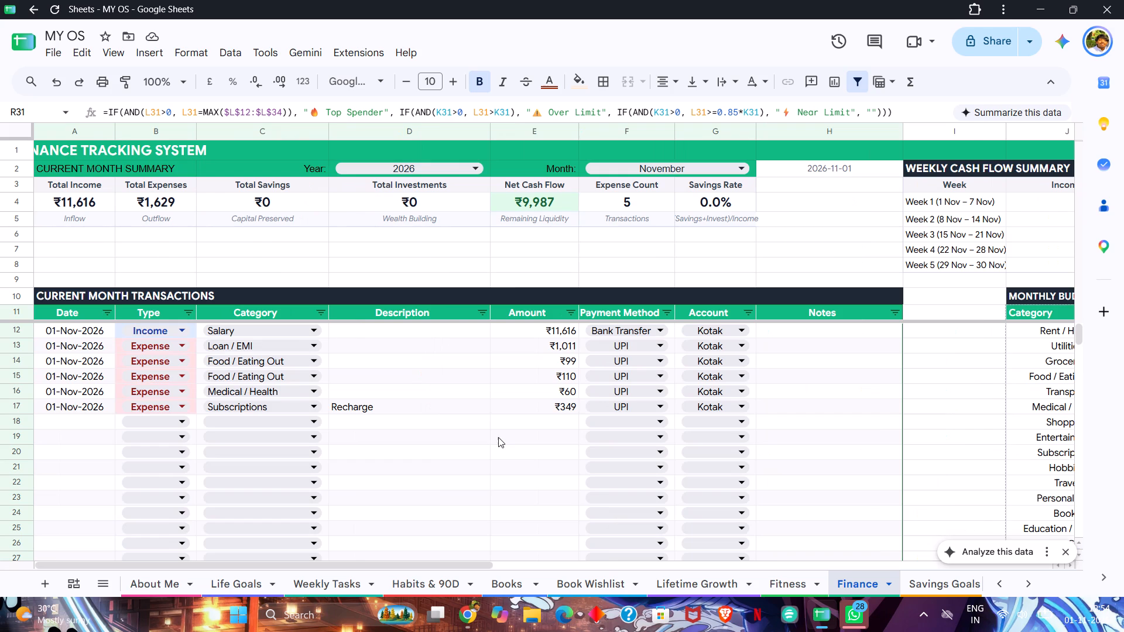
{"action": "left_click", "coordinate": [385, 401]}
{"action": "scroll", "coordinate": [385, 401], "scroll_direction": "left", "scroll_amount": 3}
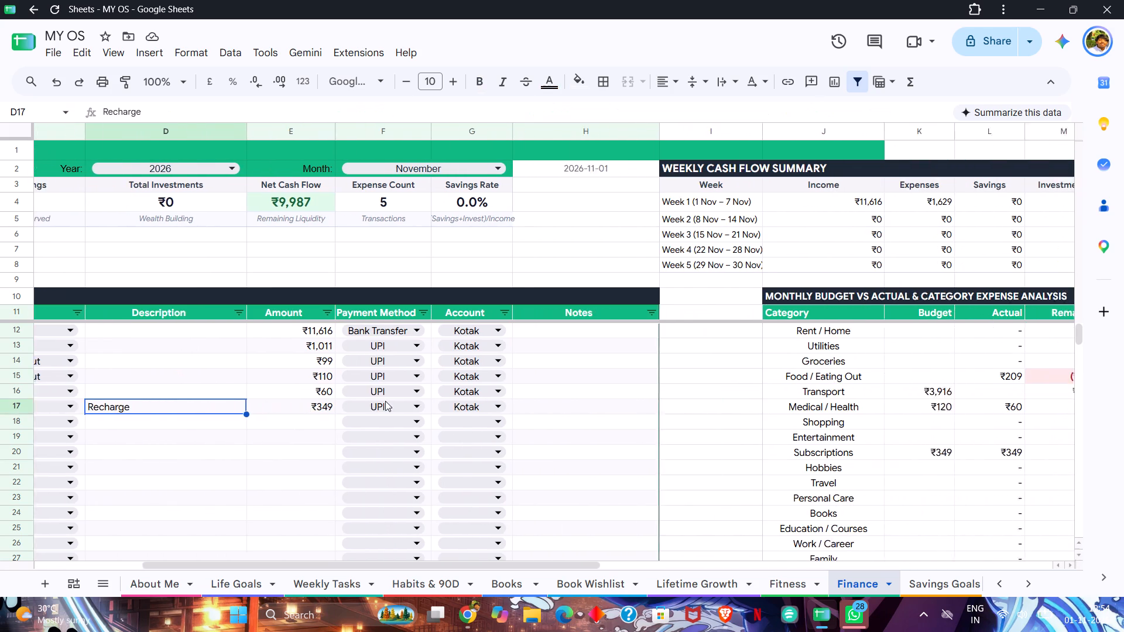
{"action": "scroll", "coordinate": [385, 401], "scroll_direction": "left", "scroll_amount": 2}
{"action": "scroll", "coordinate": [385, 401], "scroll_direction": "right", "scroll_amount": 6}
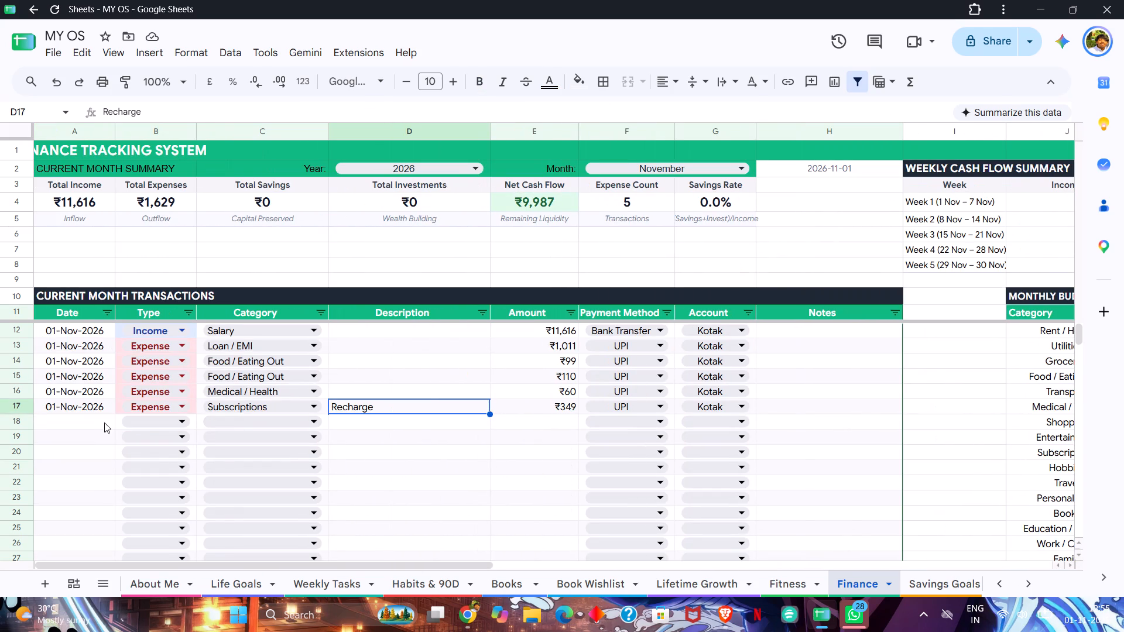
Enter the date 02/11/2026 in the first empty row of the Current Month Transactions table.
{"action": "left_click", "coordinate": [94, 422]}
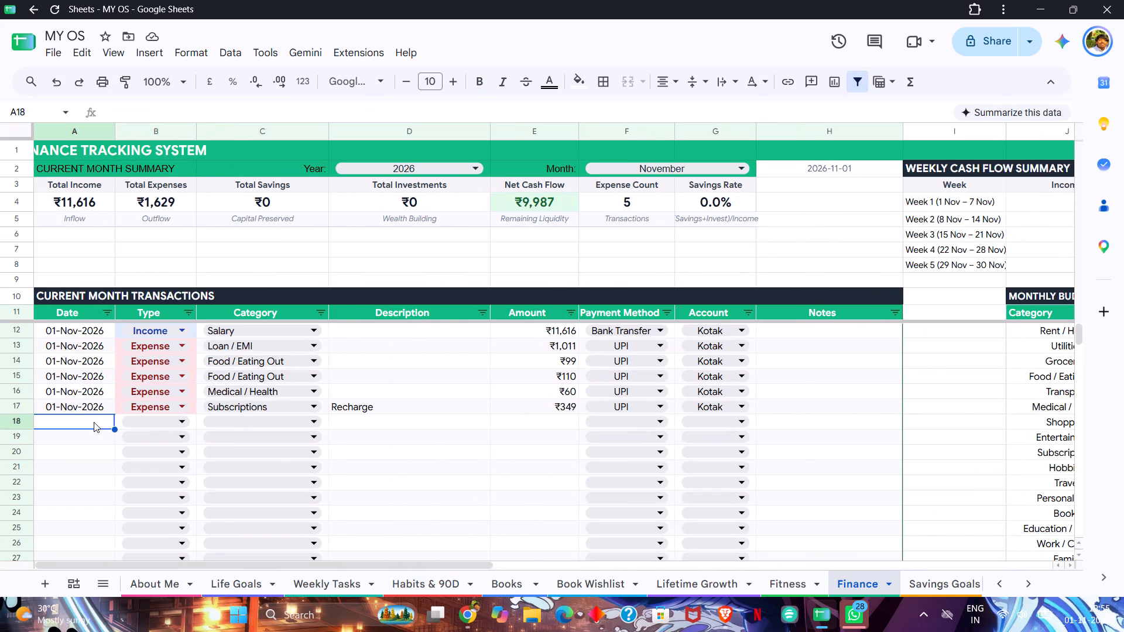
{"action": "type", "text": "02/11/"}
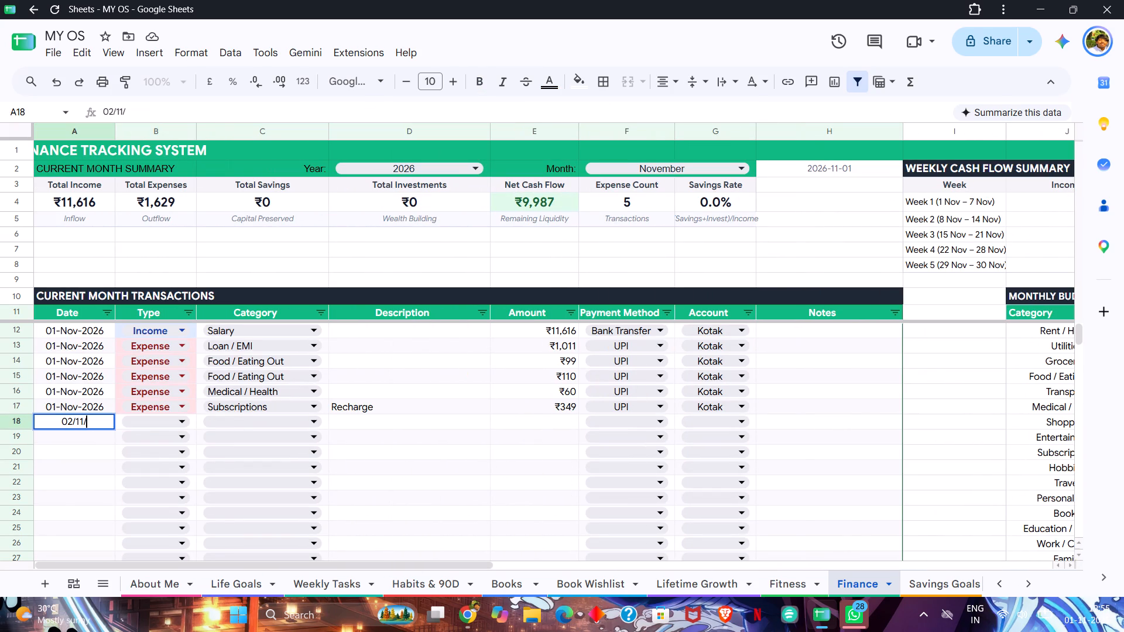
{"action": "type", "text": "20"}
{"action": "type", "text": "26"}
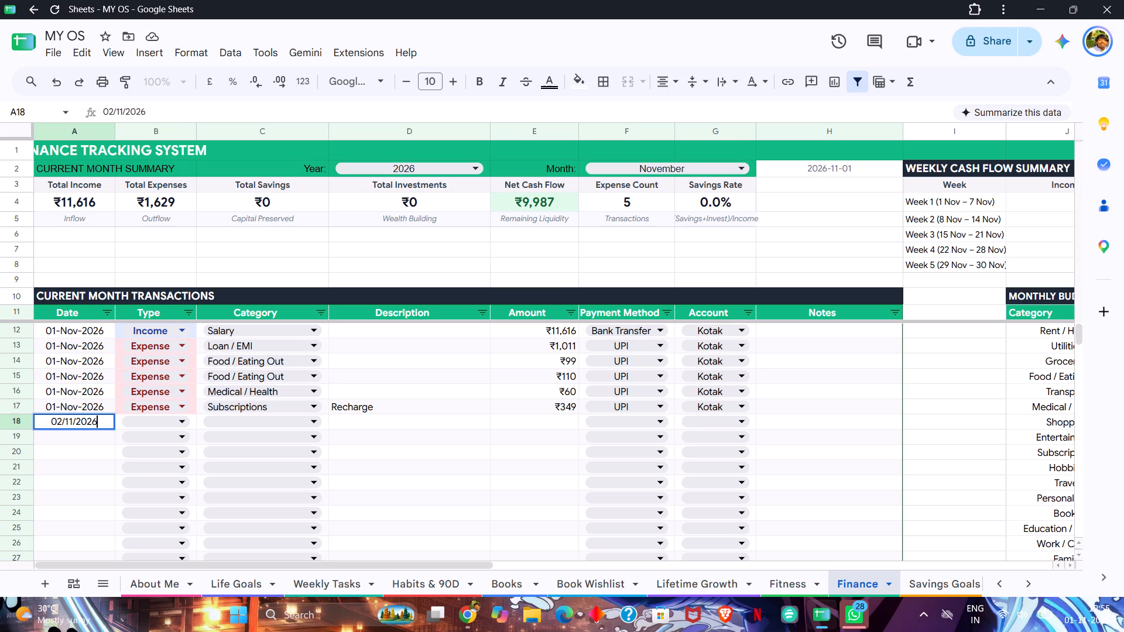
{"action": "left_click", "coordinate": [372, 462]}
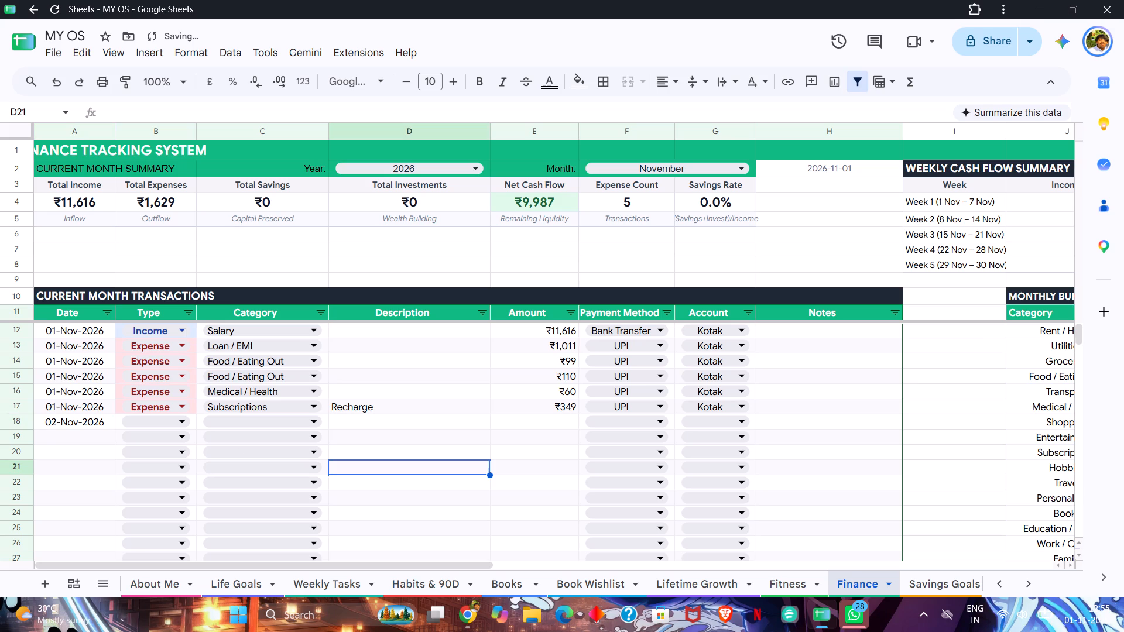
Open the Debt & Obligations sheet and review its EMI, credit card, loan and money-owed sections.
{"action": "scroll", "coordinate": [372, 462], "scroll_direction": "up", "scroll_amount": 1}
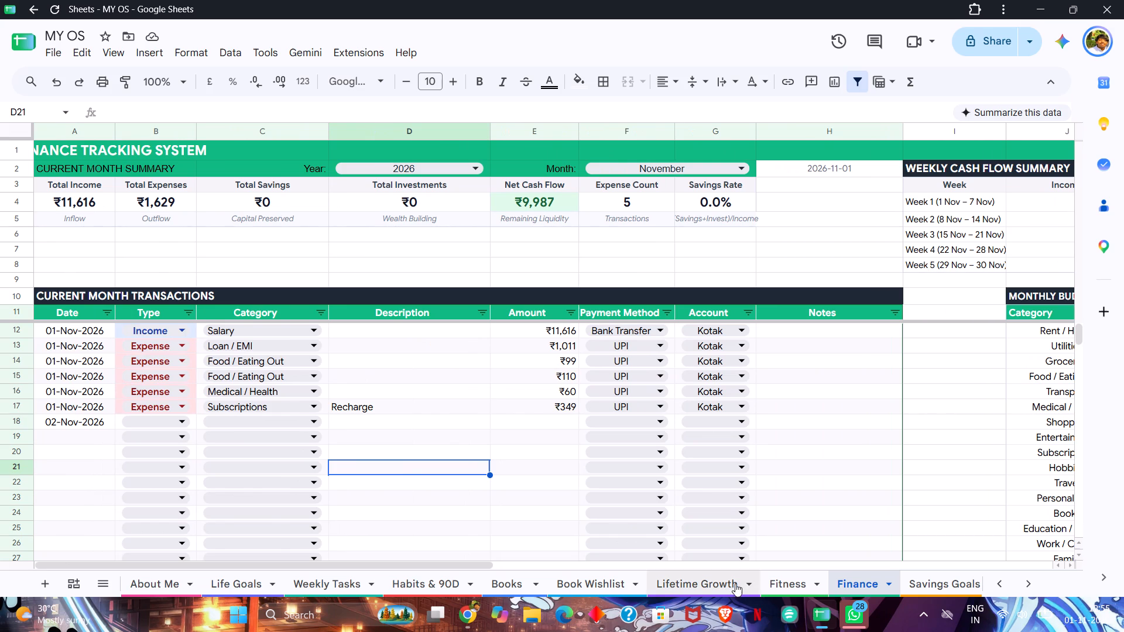
{"action": "scroll", "coordinate": [732, 578], "scroll_direction": "left", "scroll_amount": 6}
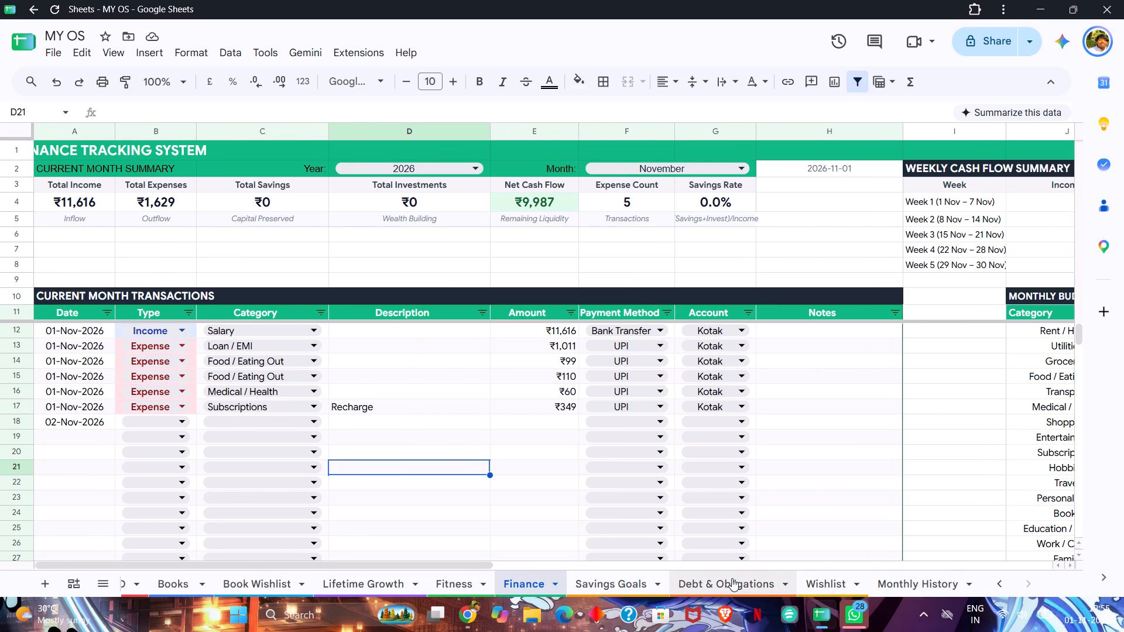
{"action": "left_click", "coordinate": [732, 578]}
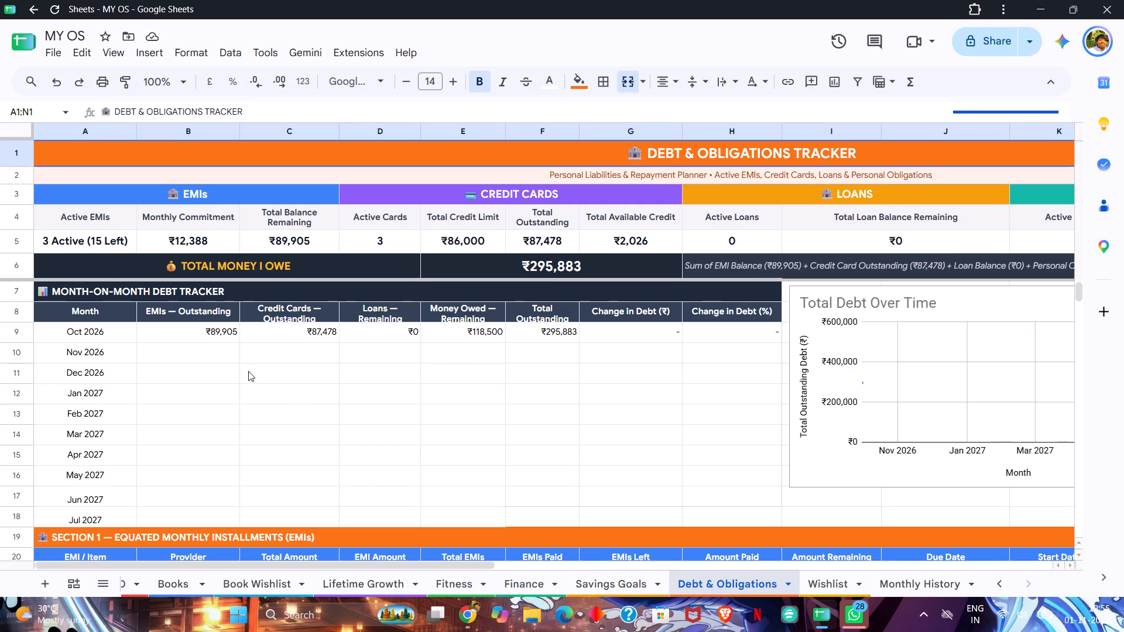
{"action": "scroll", "coordinate": [227, 362], "scroll_direction": "down", "scroll_amount": 4}
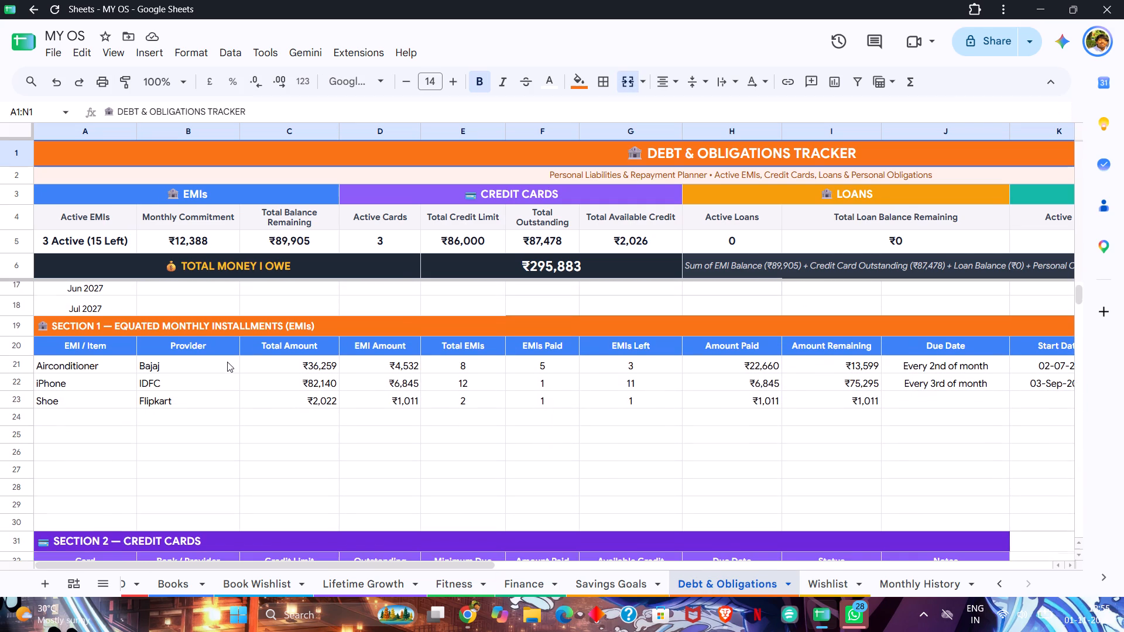
{"action": "scroll", "coordinate": [227, 362], "scroll_direction": "down", "scroll_amount": 4}
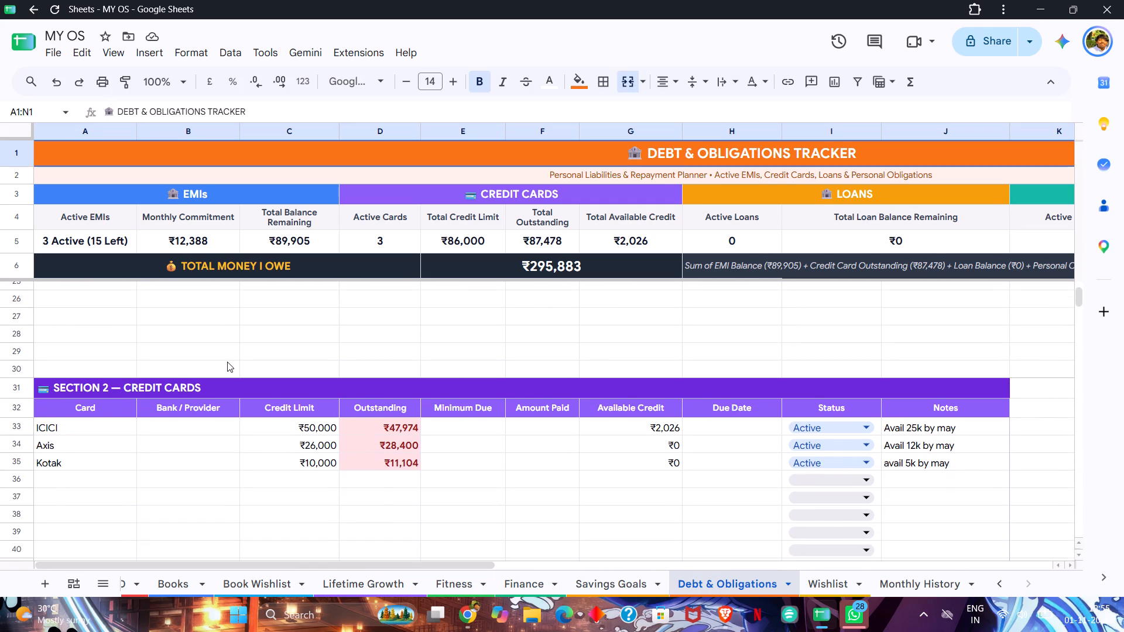
{"action": "scroll", "coordinate": [564, 483], "scroll_direction": "down", "scroll_amount": 5}
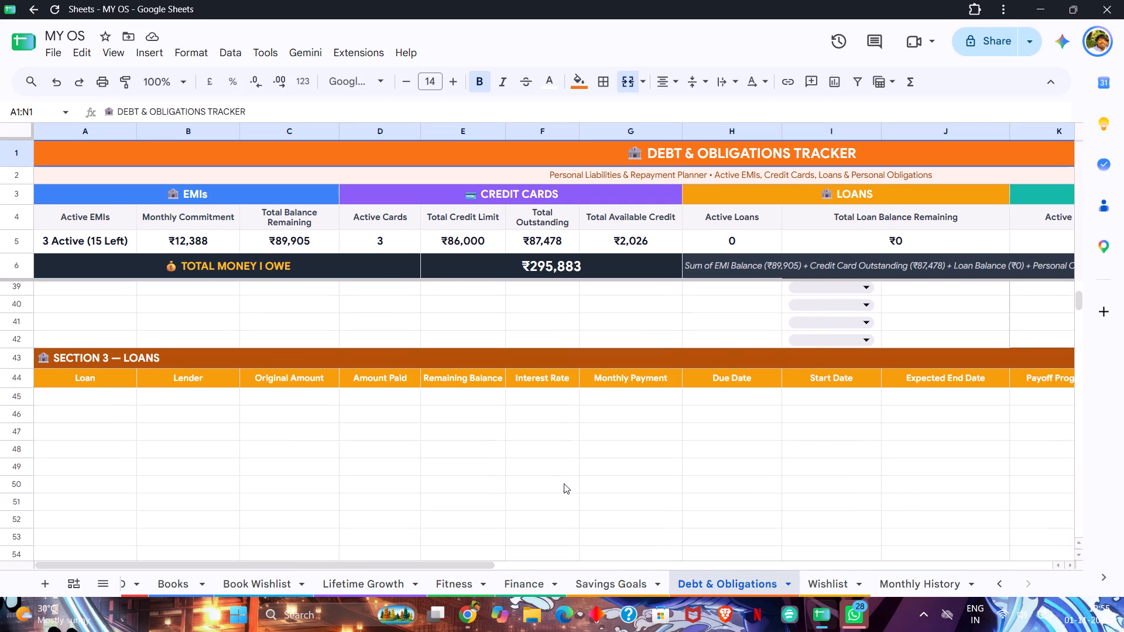
{"action": "scroll", "coordinate": [564, 483], "scroll_direction": "down", "scroll_amount": 6}
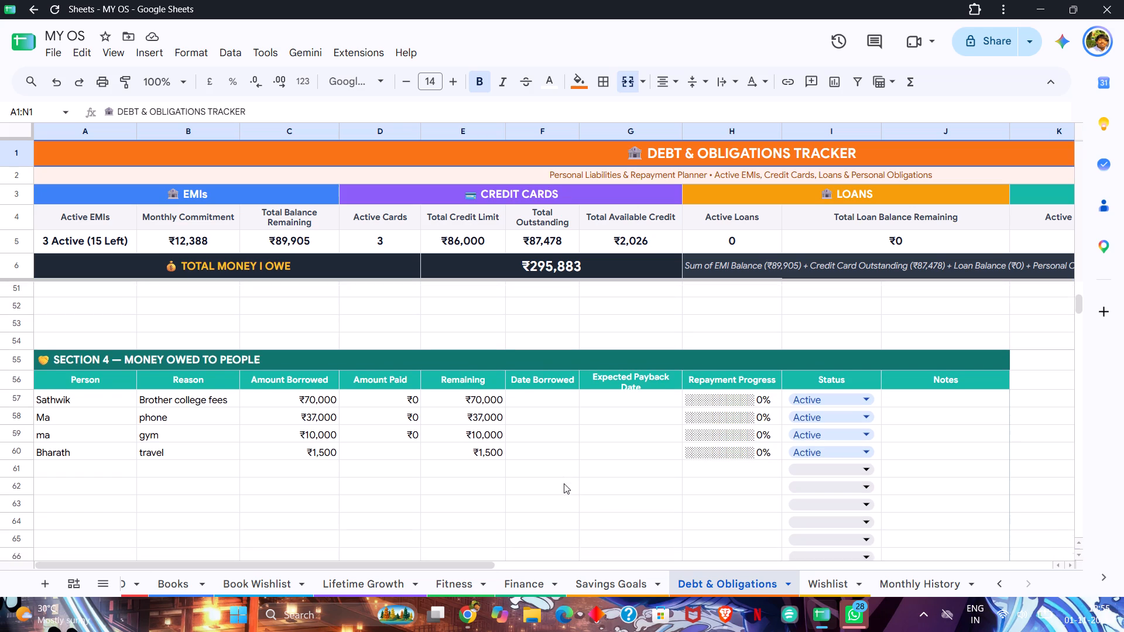
{"action": "scroll", "coordinate": [564, 483], "scroll_direction": "down", "scroll_amount": 2}
{"action": "scroll", "coordinate": [564, 483], "scroll_direction": "up", "scroll_amount": 5}
{"action": "scroll", "coordinate": [564, 483], "scroll_direction": "down", "scroll_amount": 2}
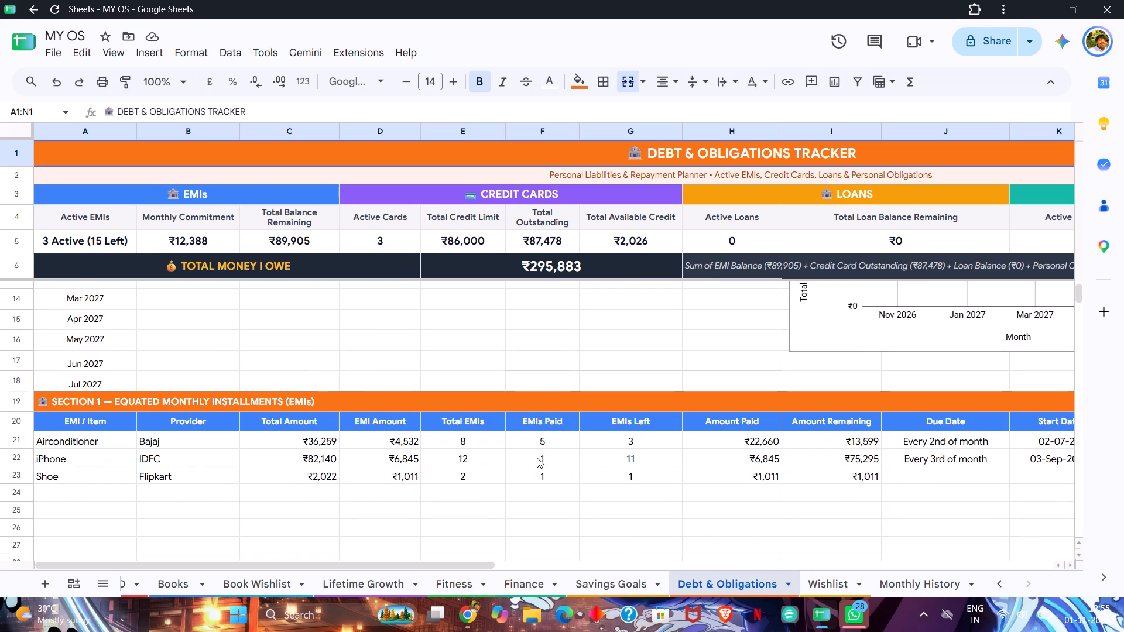
Set EMIs Paid to 2 for both the iPhone and Shoe rows in the Equated Monthly Installments section.
{"action": "left_click", "coordinate": [612, 459]}
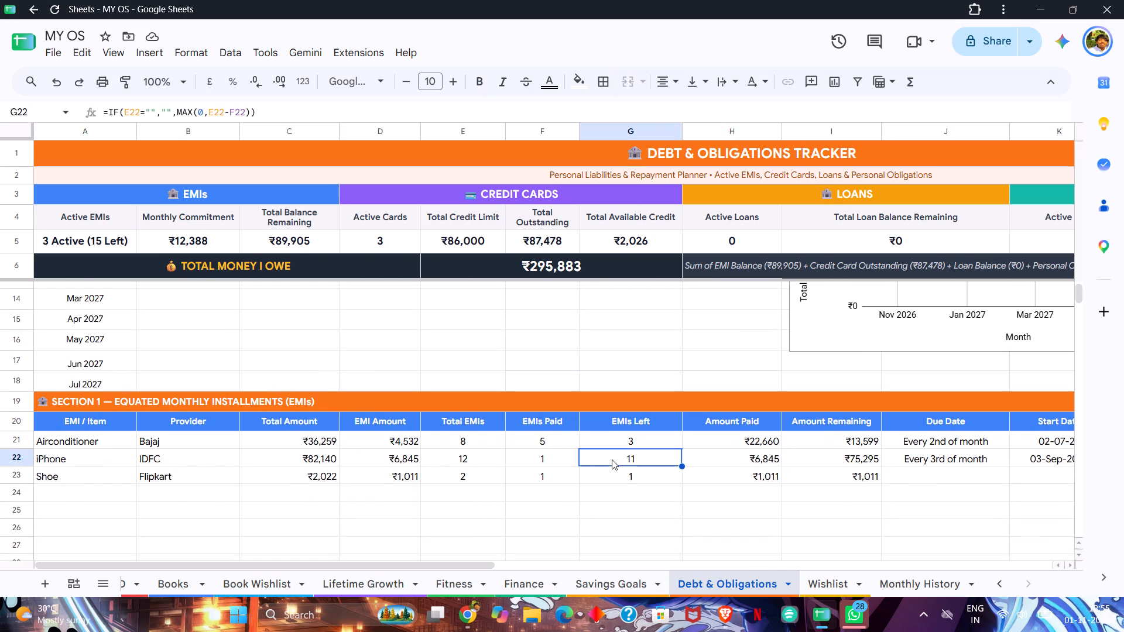
{"action": "left_click", "coordinate": [540, 451]}
{"action": "key", "text": "2"}
{"action": "key", "text": "Down"}
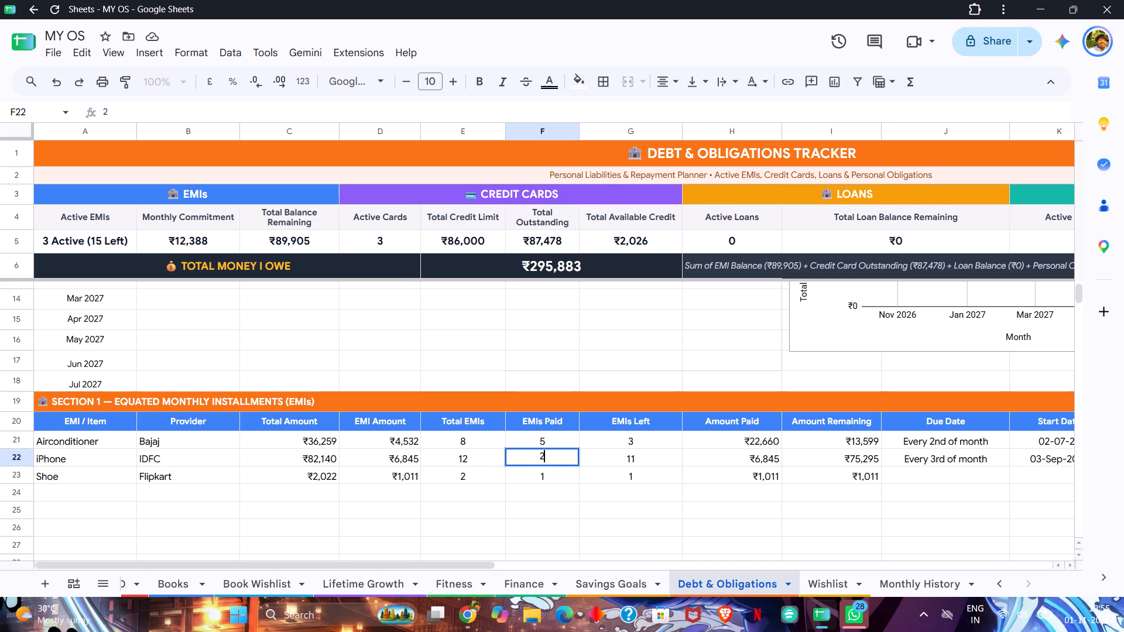
{"action": "key", "text": "2"}
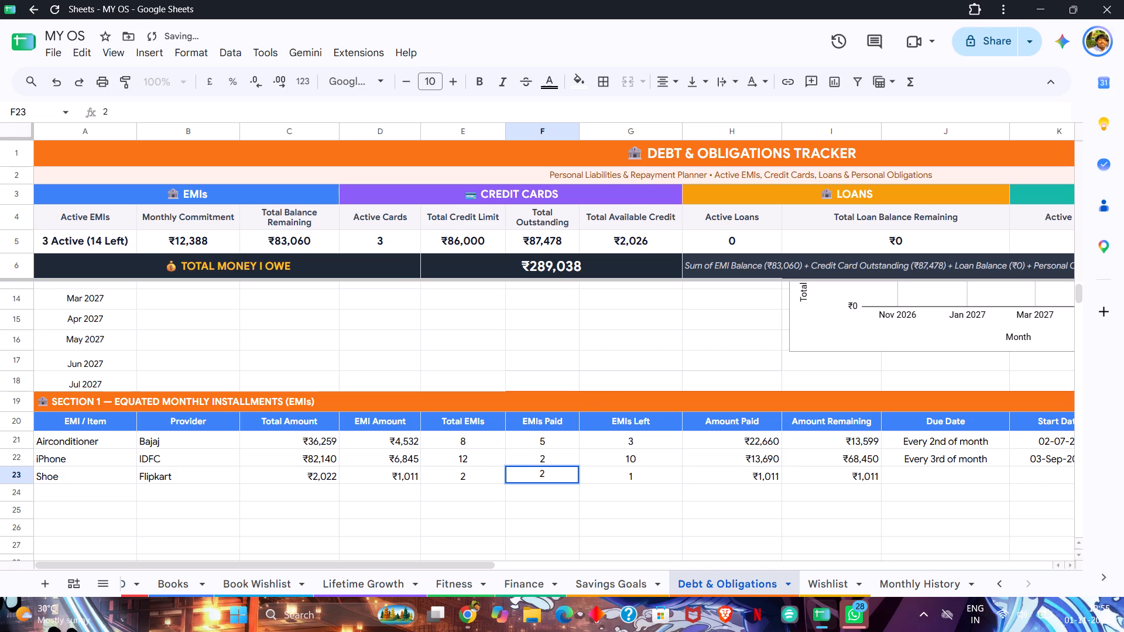
{"action": "left_click", "coordinate": [611, 497]}
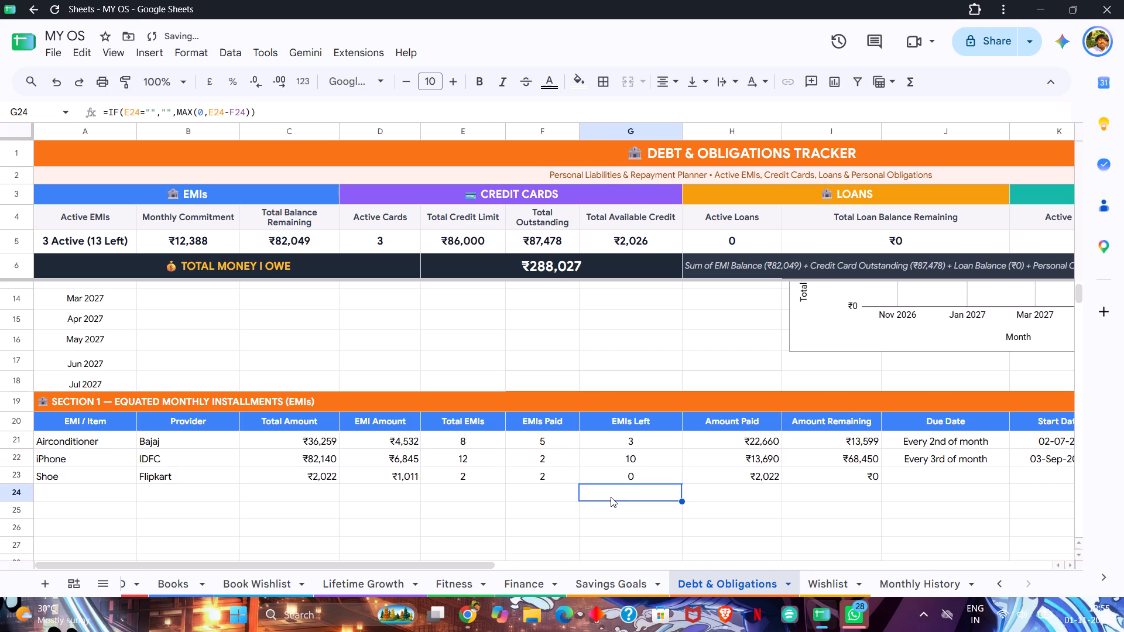
Enter 82049 as the outstanding EMIs for Nov 2026 in the Month-on-Month Debt Tracker.
{"action": "scroll", "coordinate": [611, 497], "scroll_direction": "right", "scroll_amount": 3}
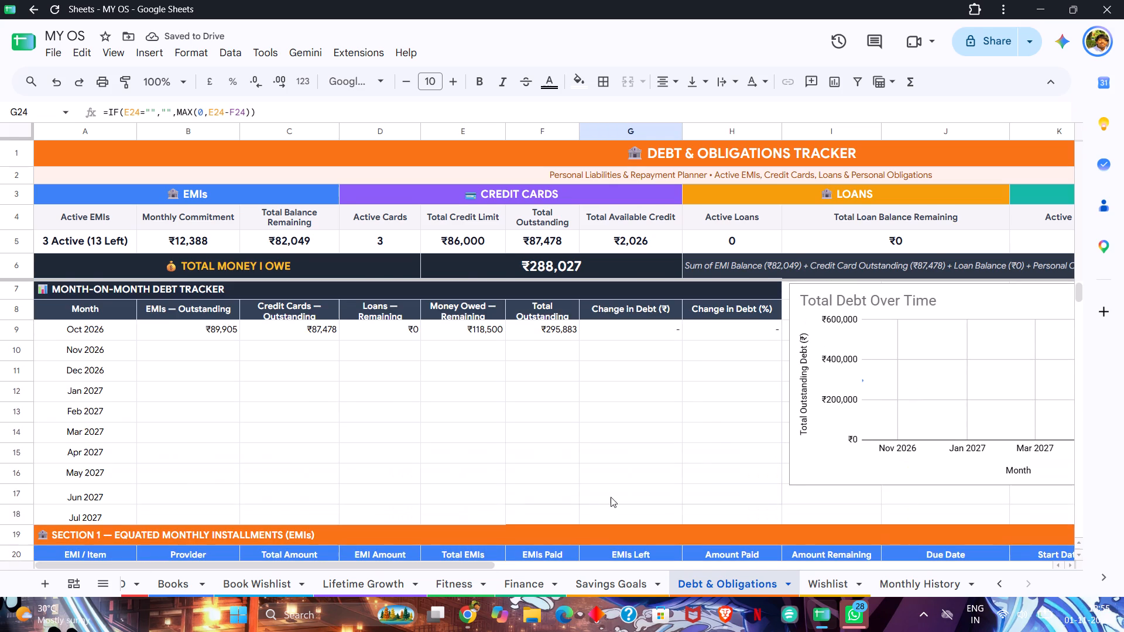
{"action": "left_click", "coordinate": [212, 350]}
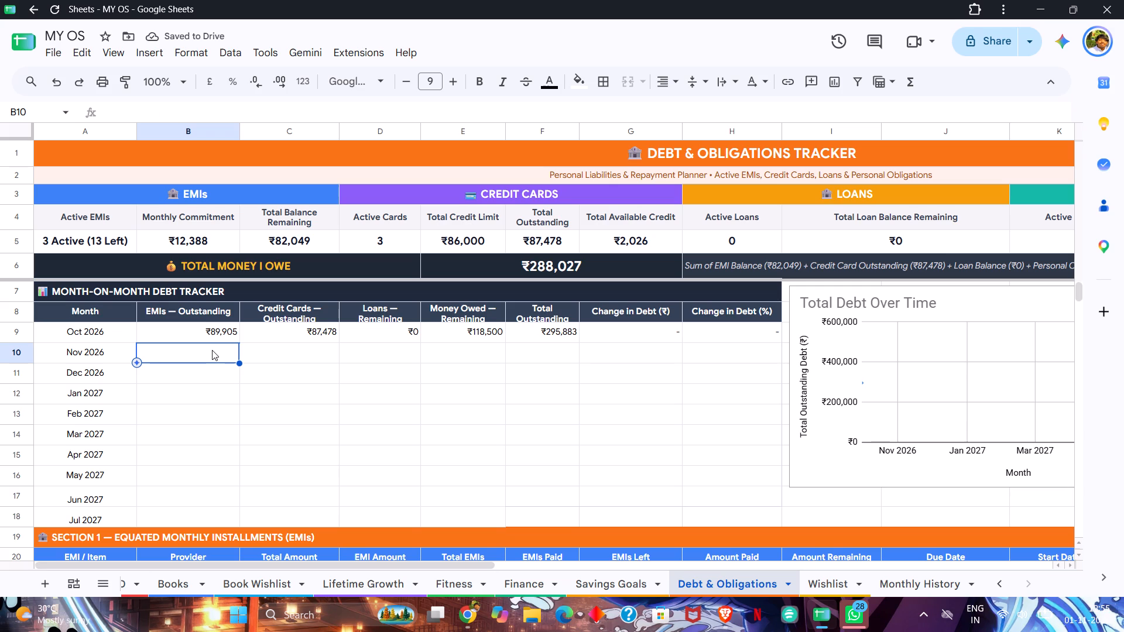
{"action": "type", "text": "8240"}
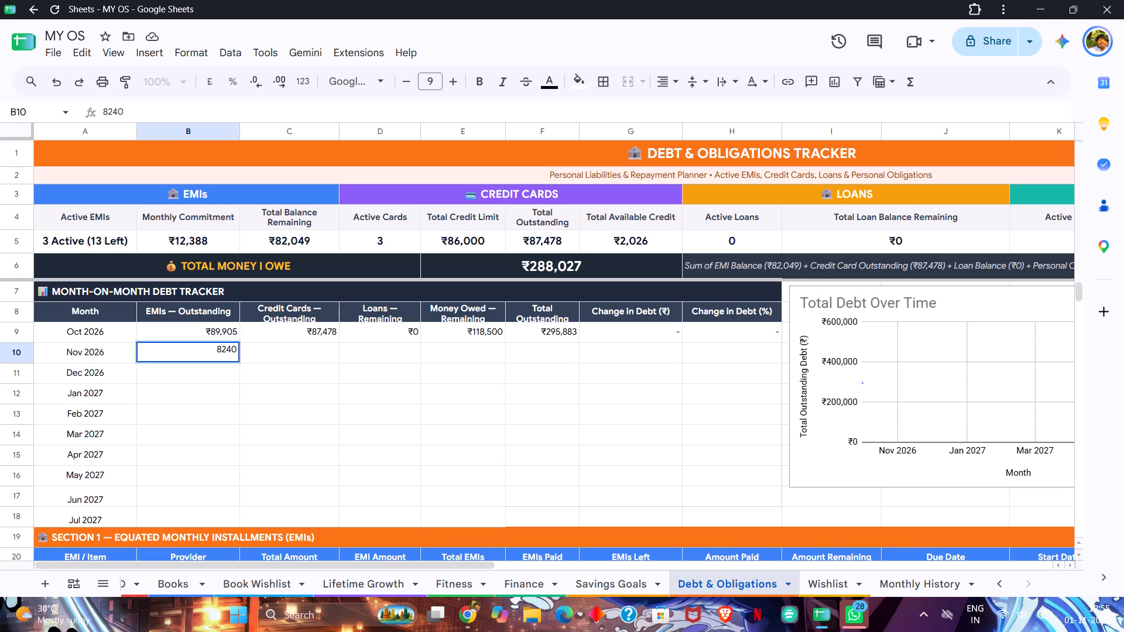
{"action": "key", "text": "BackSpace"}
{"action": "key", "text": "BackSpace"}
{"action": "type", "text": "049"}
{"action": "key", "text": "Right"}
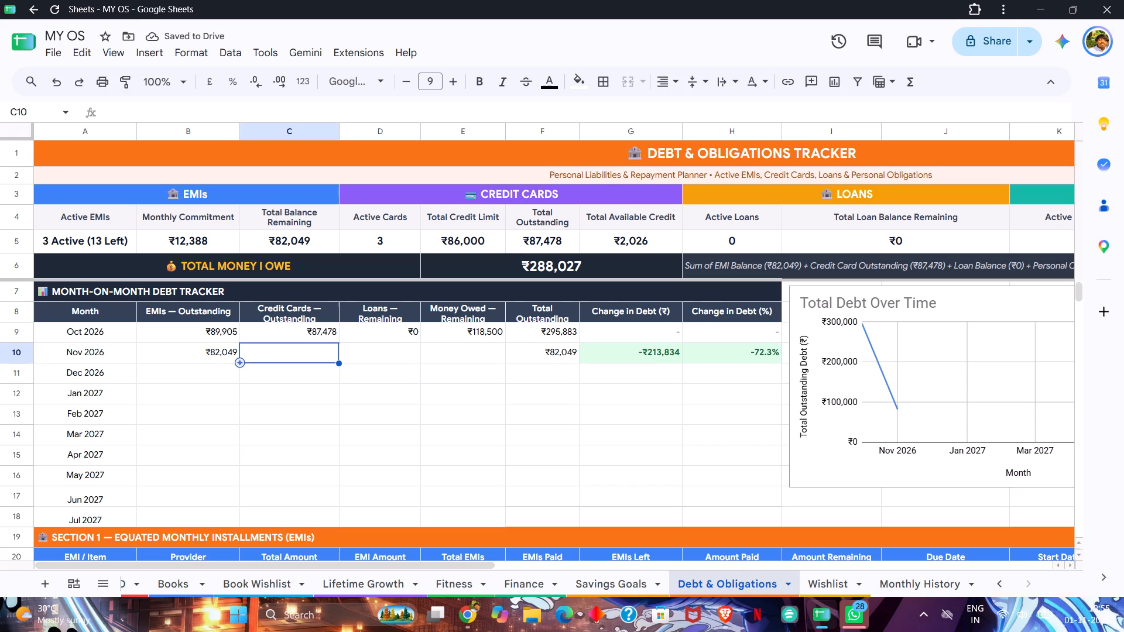
Enter 118500 as the remaining Money Owed for Nov 2026 in the Month-on-Month Debt Tracker.
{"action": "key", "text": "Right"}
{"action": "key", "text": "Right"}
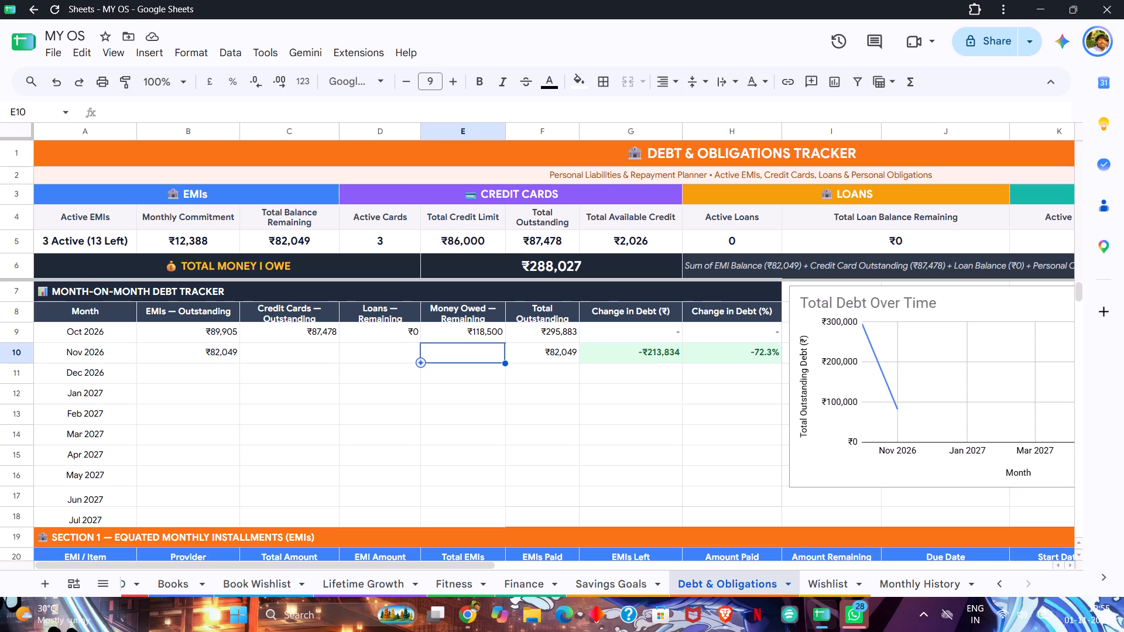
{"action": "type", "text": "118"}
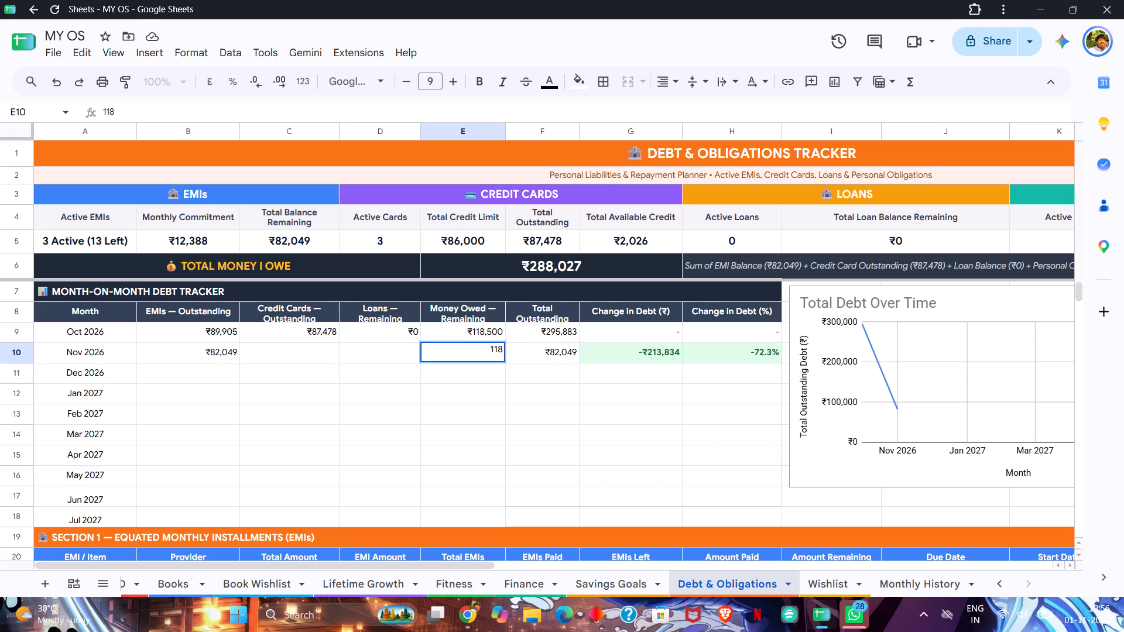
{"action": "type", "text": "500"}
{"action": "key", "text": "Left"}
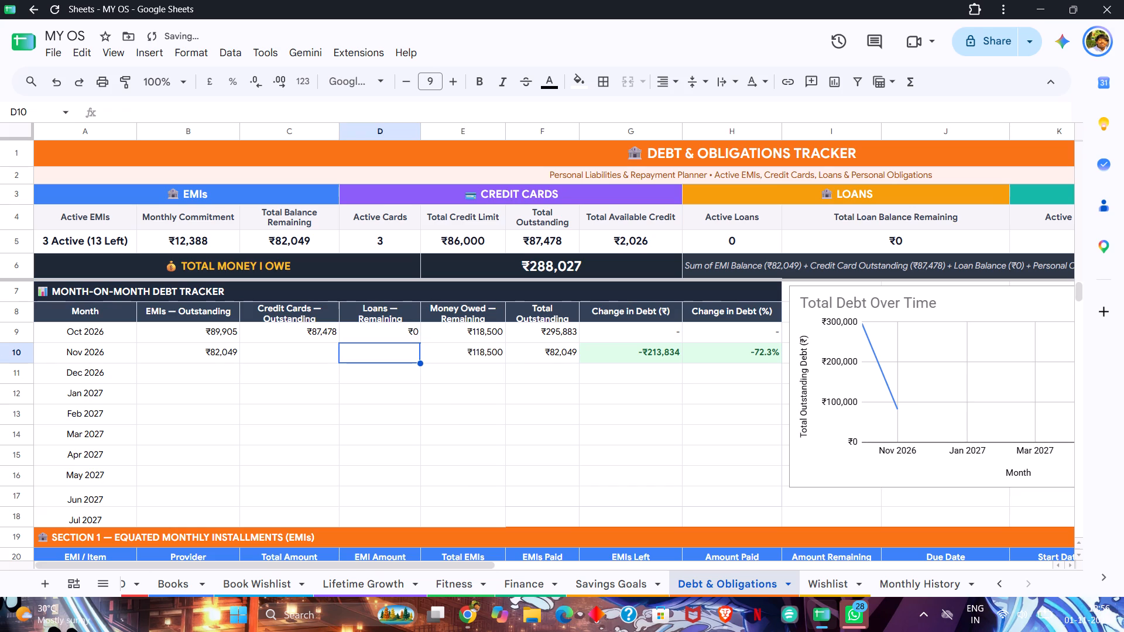
Enter 87478 as the outstanding Credit Cards amount for Nov 2026 in the Month-on-Month Debt Tracker.
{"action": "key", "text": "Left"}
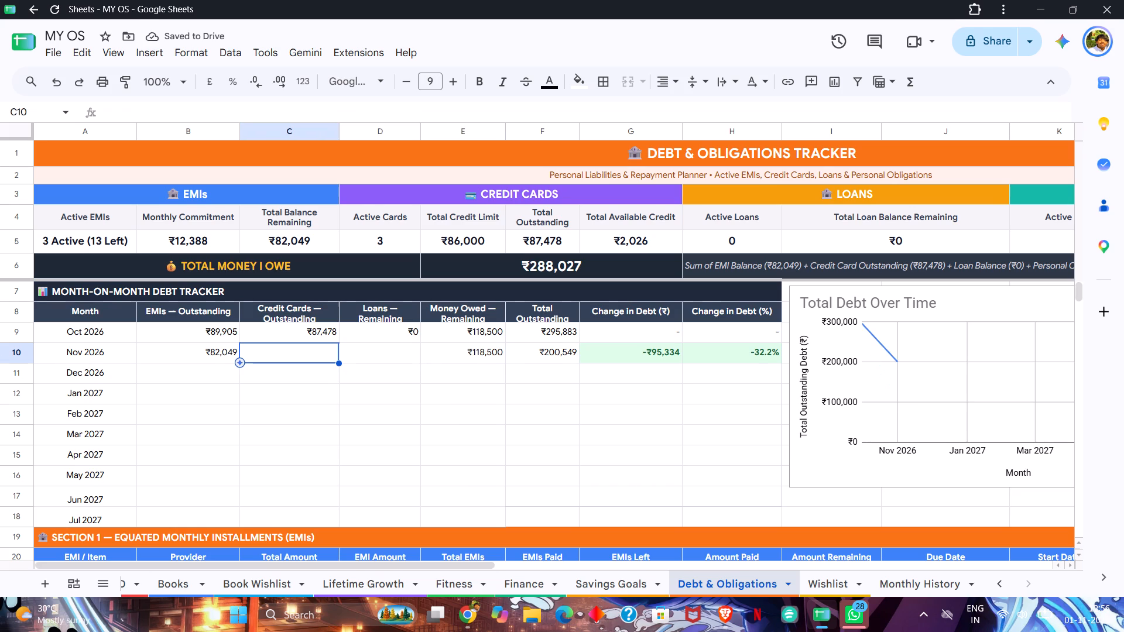
{"action": "scroll", "coordinate": [212, 350], "scroll_direction": "down", "scroll_amount": 3}
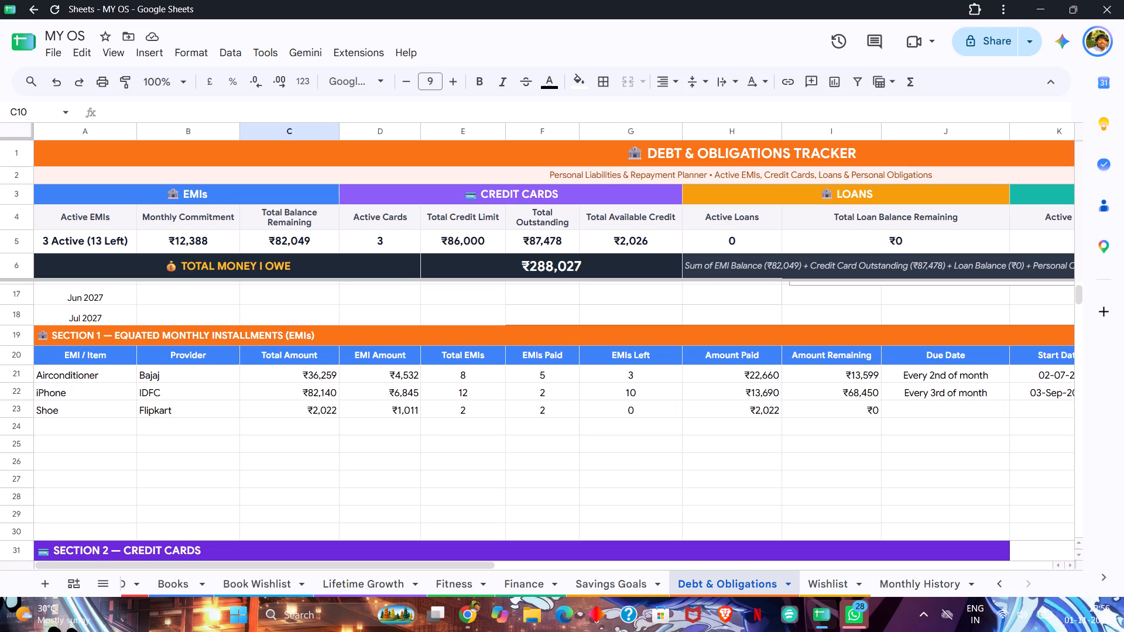
{"action": "scroll", "coordinate": [212, 352], "scroll_direction": "down", "scroll_amount": 3}
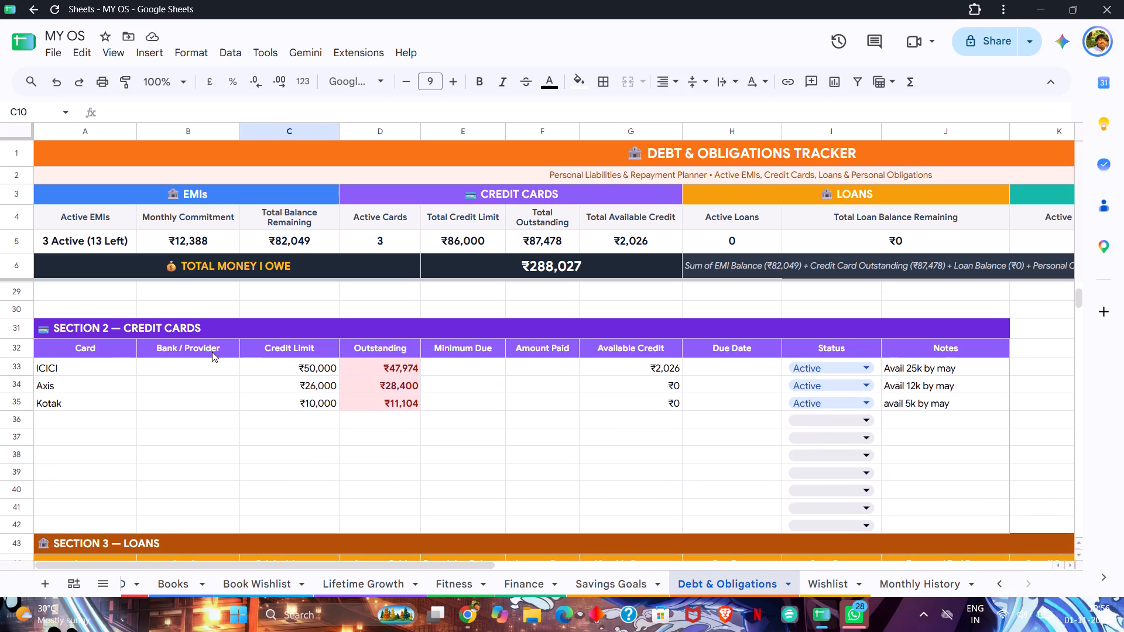
{"action": "scroll", "coordinate": [212, 352], "scroll_direction": "up", "scroll_amount": 4}
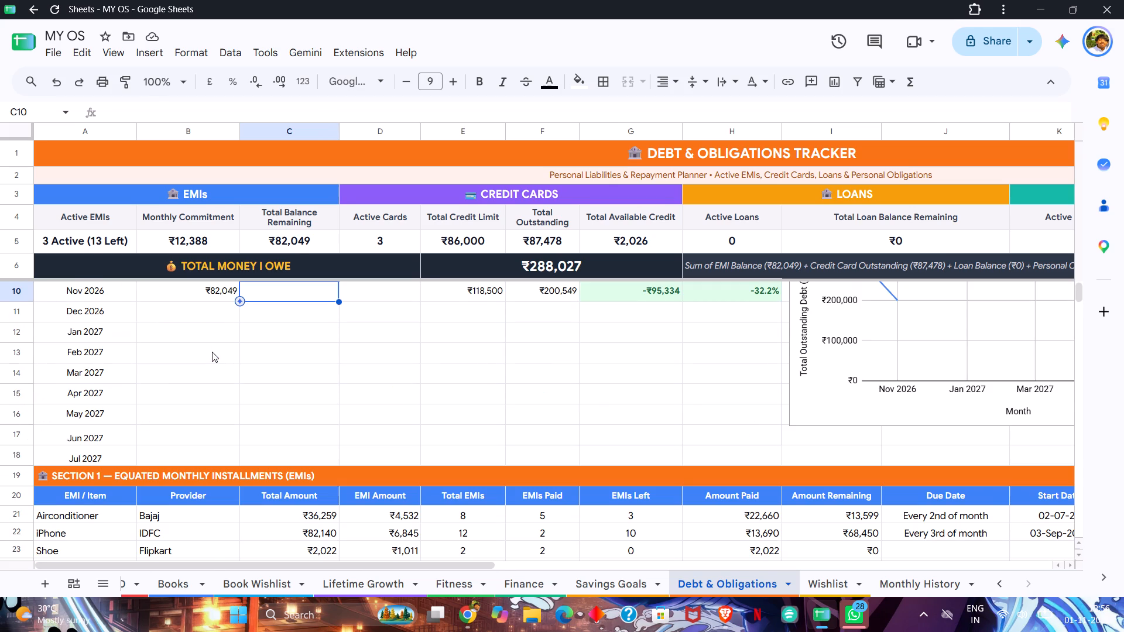
{"action": "type", "text": "87"}
{"action": "type", "text": "478"}
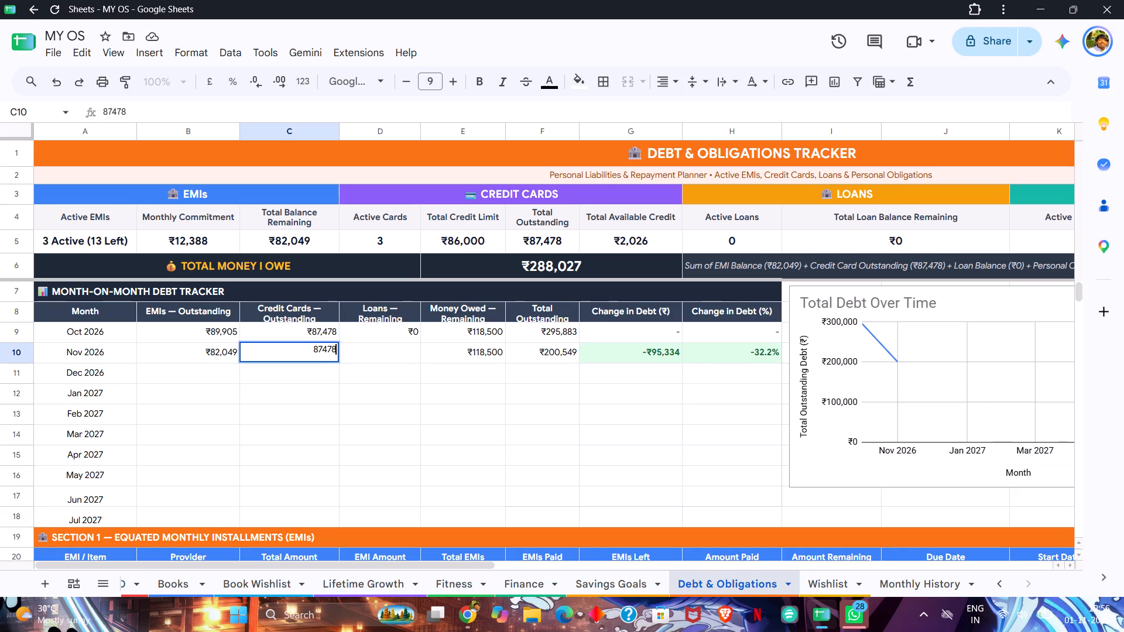
{"action": "key", "text": "Down"}
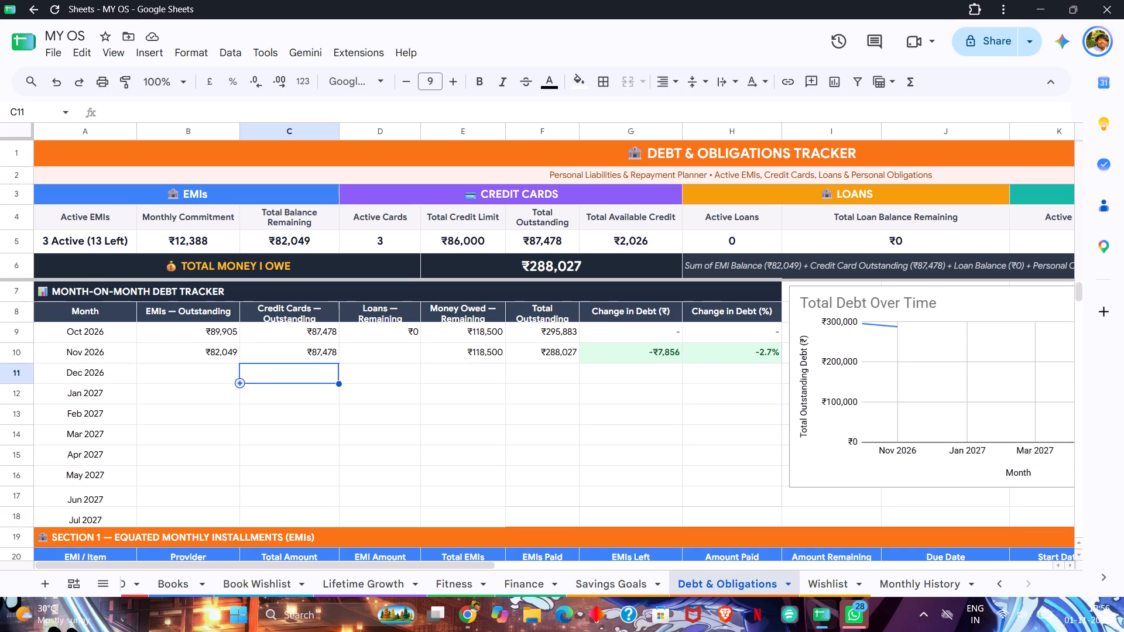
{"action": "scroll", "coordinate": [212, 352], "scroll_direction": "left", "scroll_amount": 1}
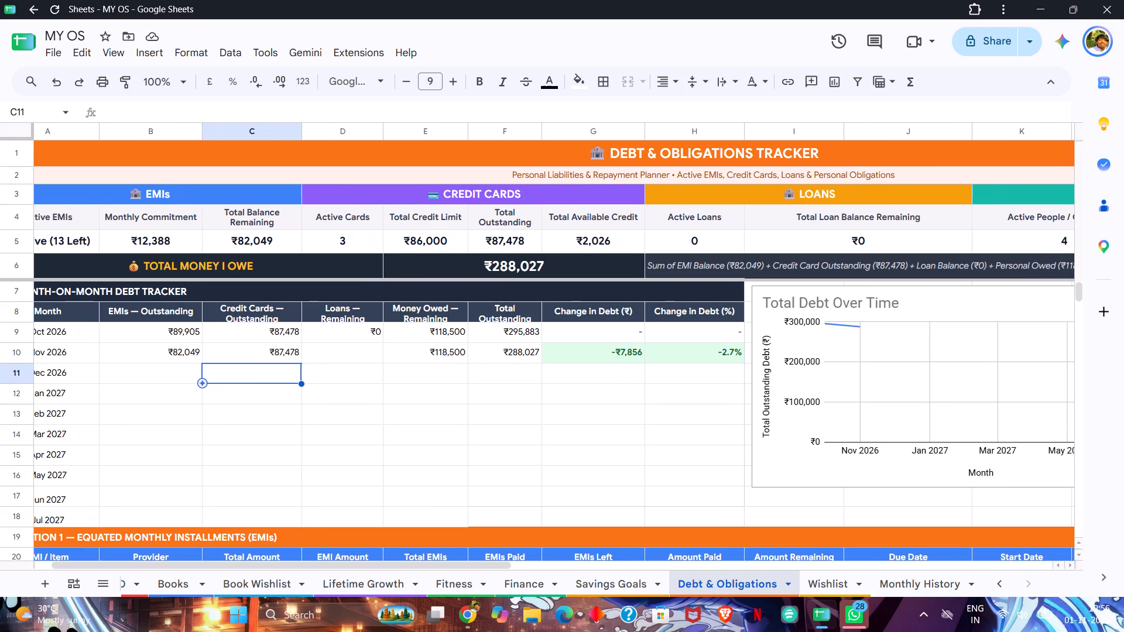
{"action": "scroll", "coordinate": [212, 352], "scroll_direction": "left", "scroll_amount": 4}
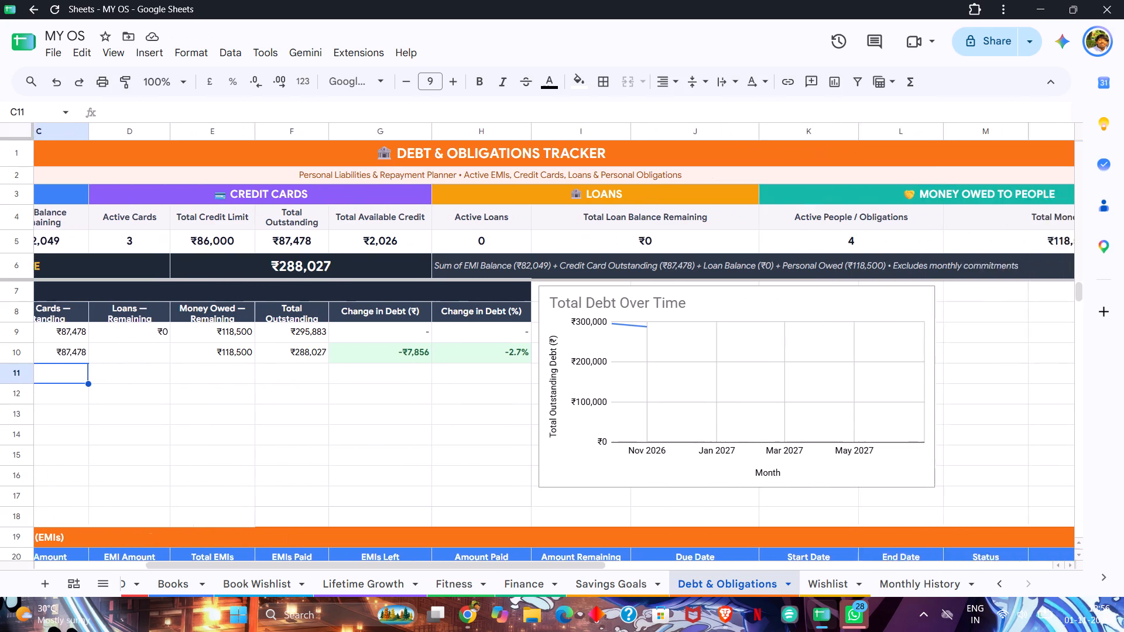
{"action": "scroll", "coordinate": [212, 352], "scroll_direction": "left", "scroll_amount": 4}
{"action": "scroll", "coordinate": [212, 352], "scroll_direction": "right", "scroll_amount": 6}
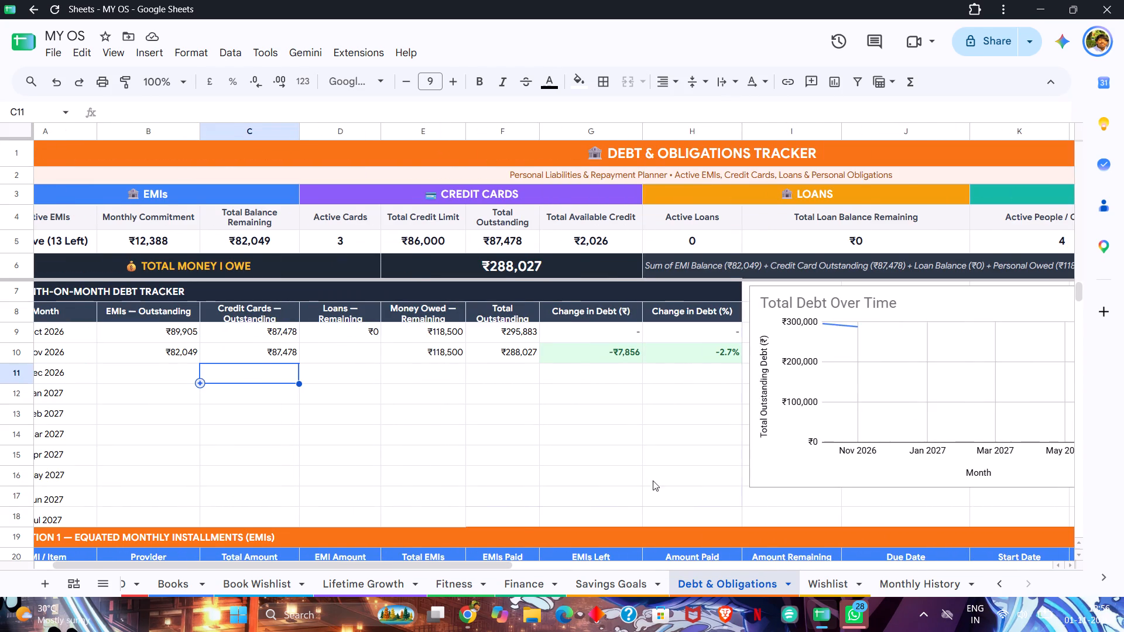
Open the Monthly History sheet, look over its contents, and delete the whole sheet from the workbook.
{"action": "left_click", "coordinate": [937, 587]}
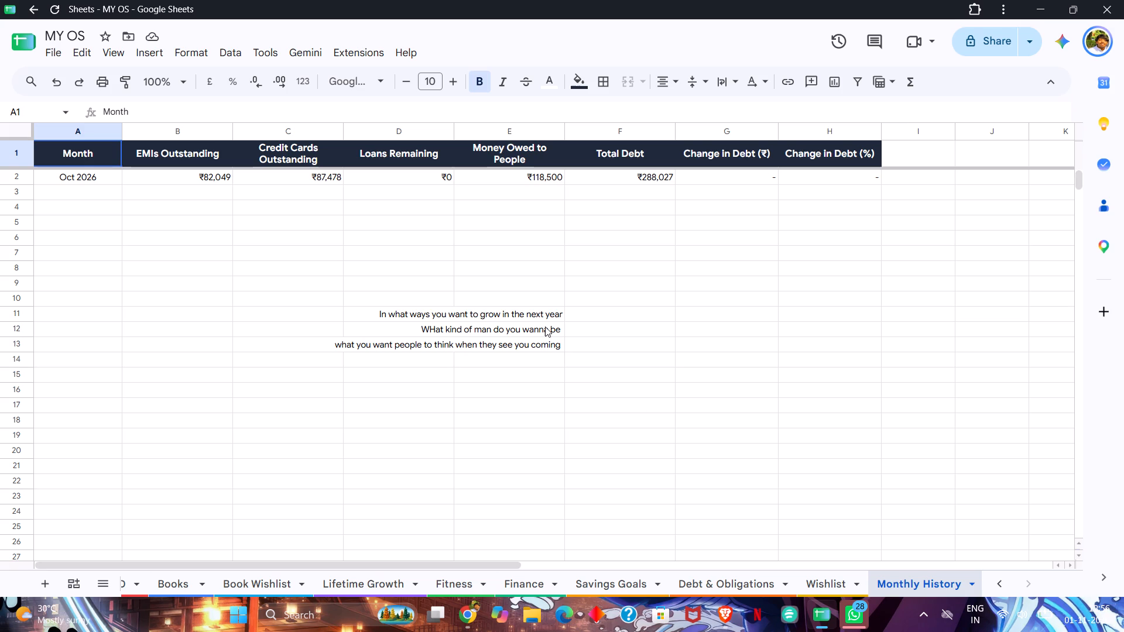
{"action": "left_click", "coordinate": [544, 327]}
{"action": "left_click", "coordinate": [79, 172]}
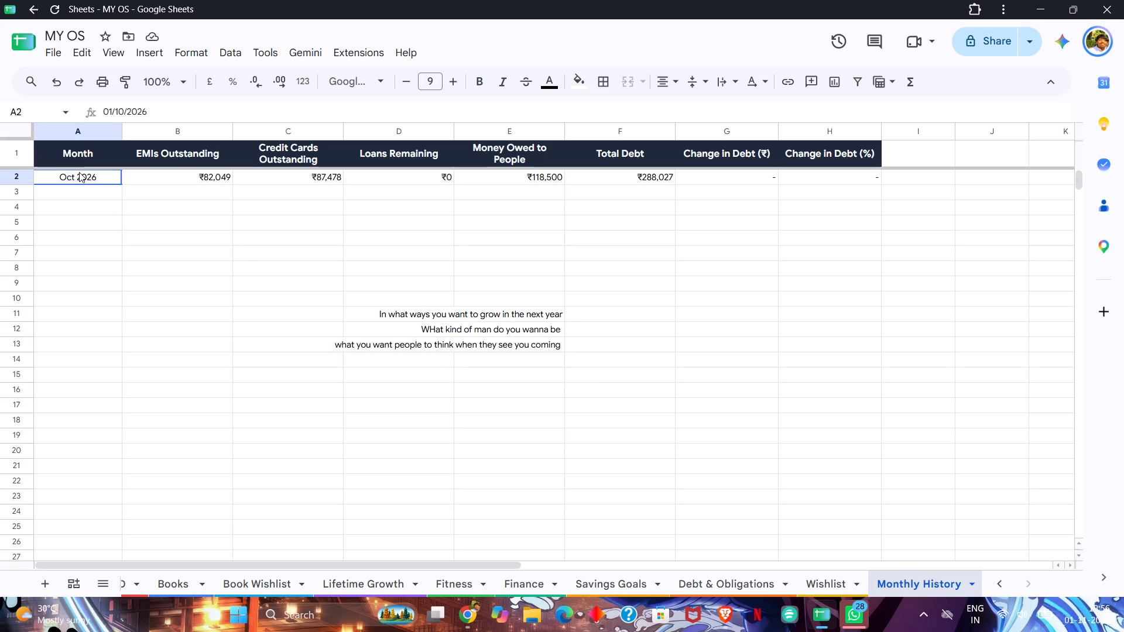
{"action": "left_click", "coordinate": [72, 186]}
{"action": "left_click", "coordinate": [70, 191]}
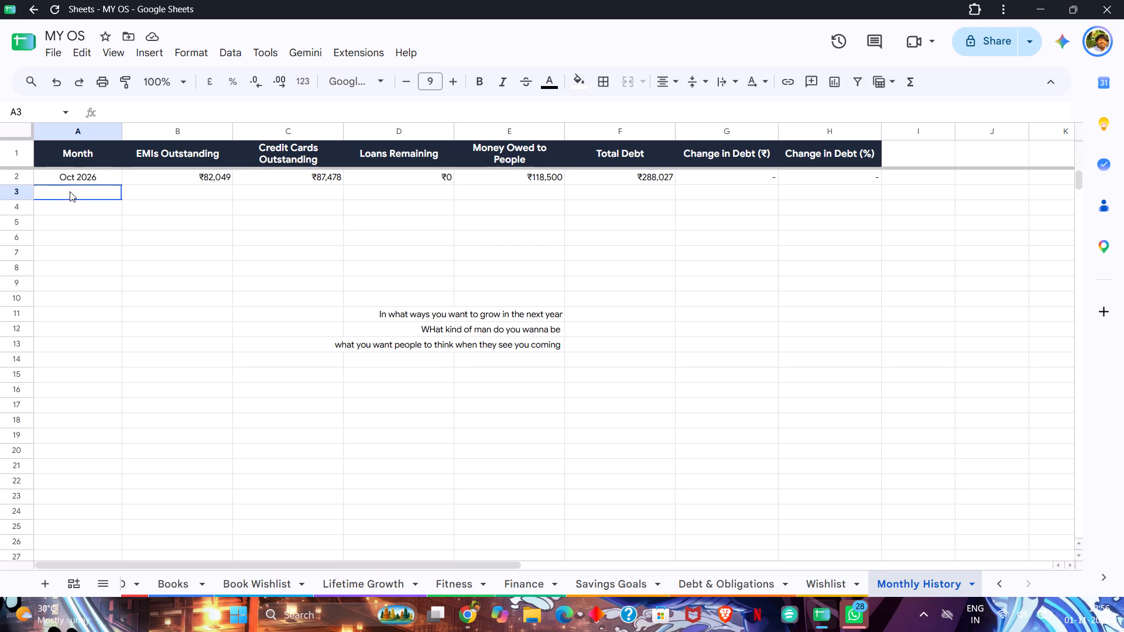
{"action": "right_click", "coordinate": [910, 583]}
{"action": "left_click", "coordinate": [944, 296]}
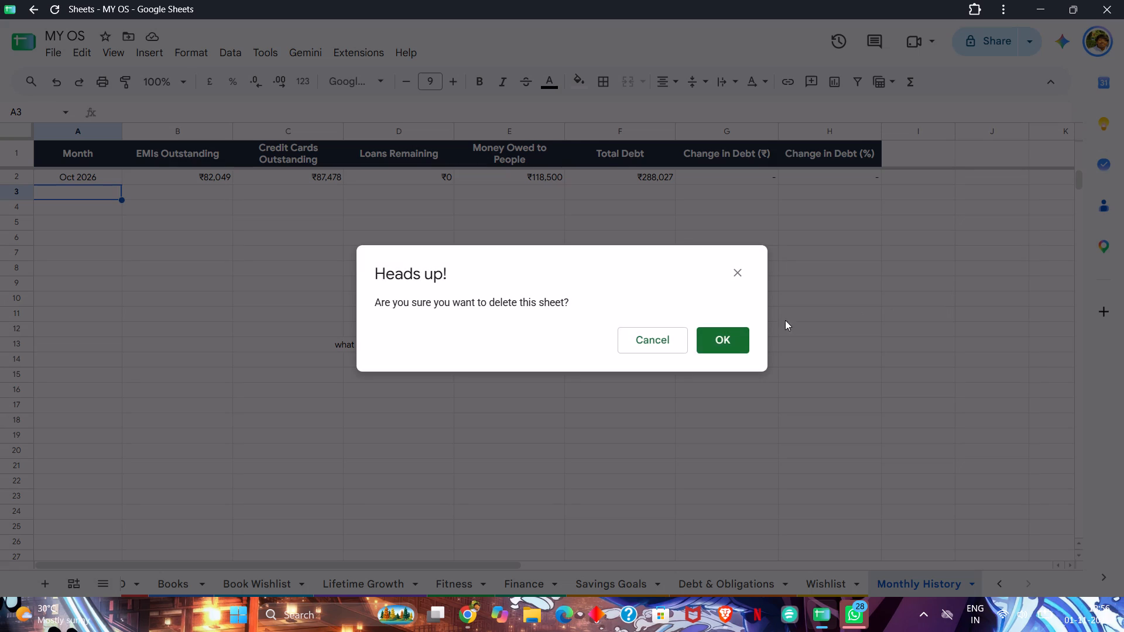
{"action": "left_click", "coordinate": [719, 340]}
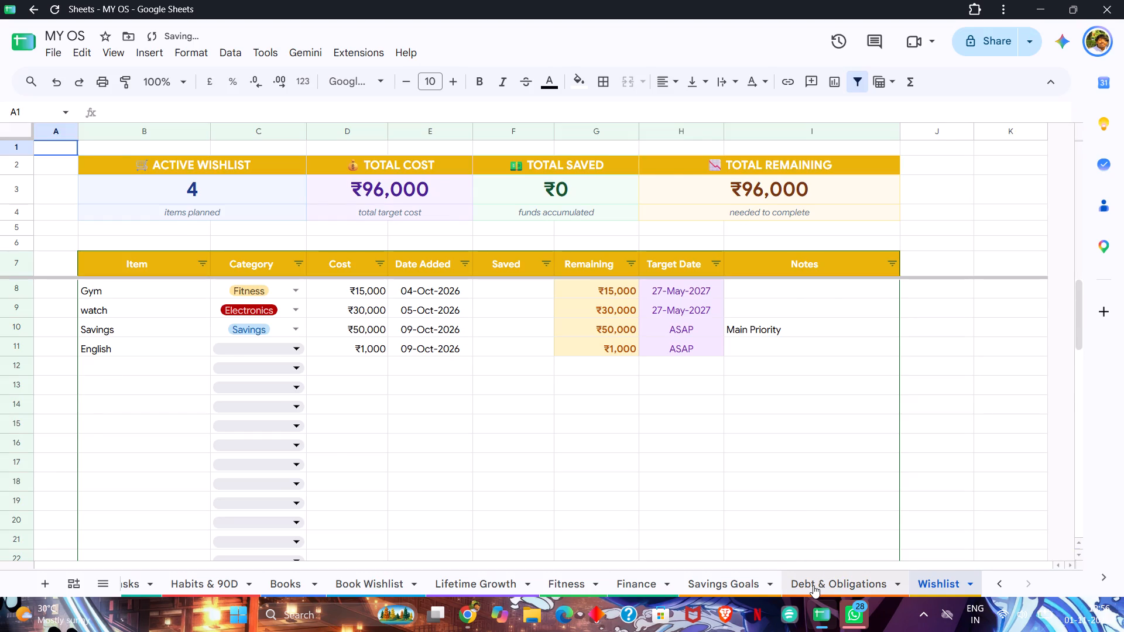
{"action": "left_click", "coordinate": [813, 585]}
{"action": "left_click", "coordinate": [698, 463]}
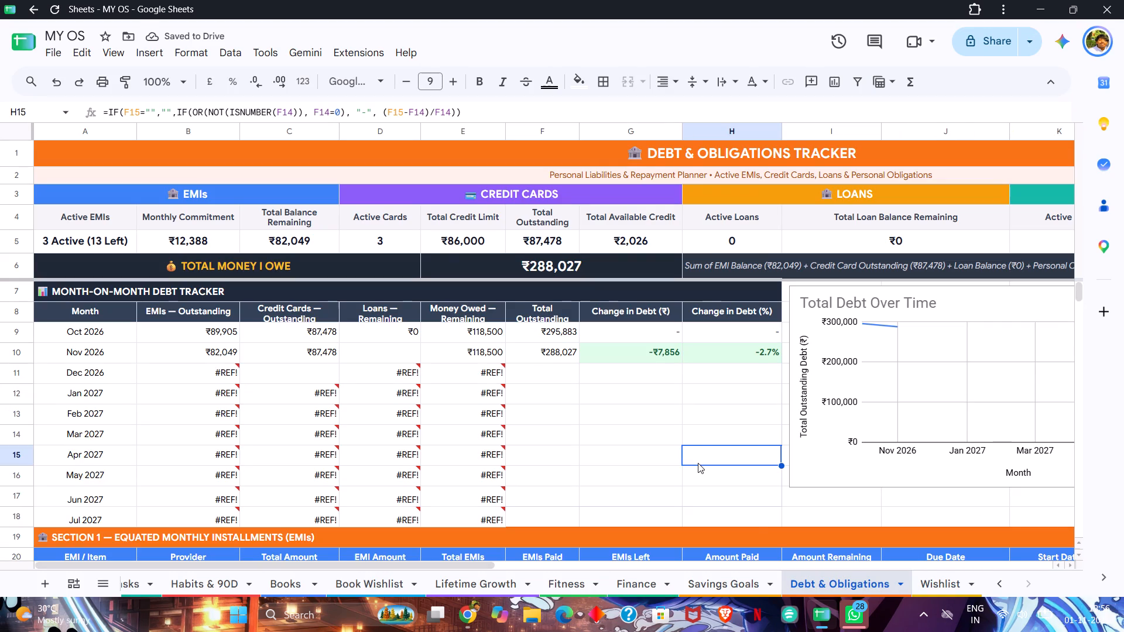
{"action": "scroll", "coordinate": [698, 463], "scroll_direction": "right", "scroll_amount": 1}
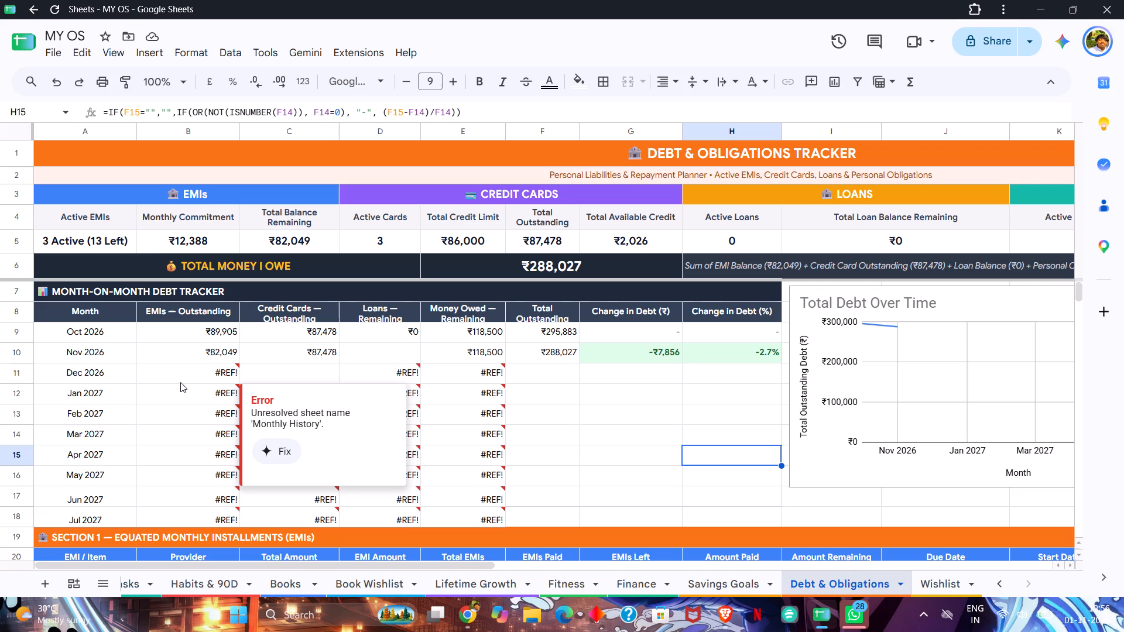
{"action": "left_click", "coordinate": [181, 379]}
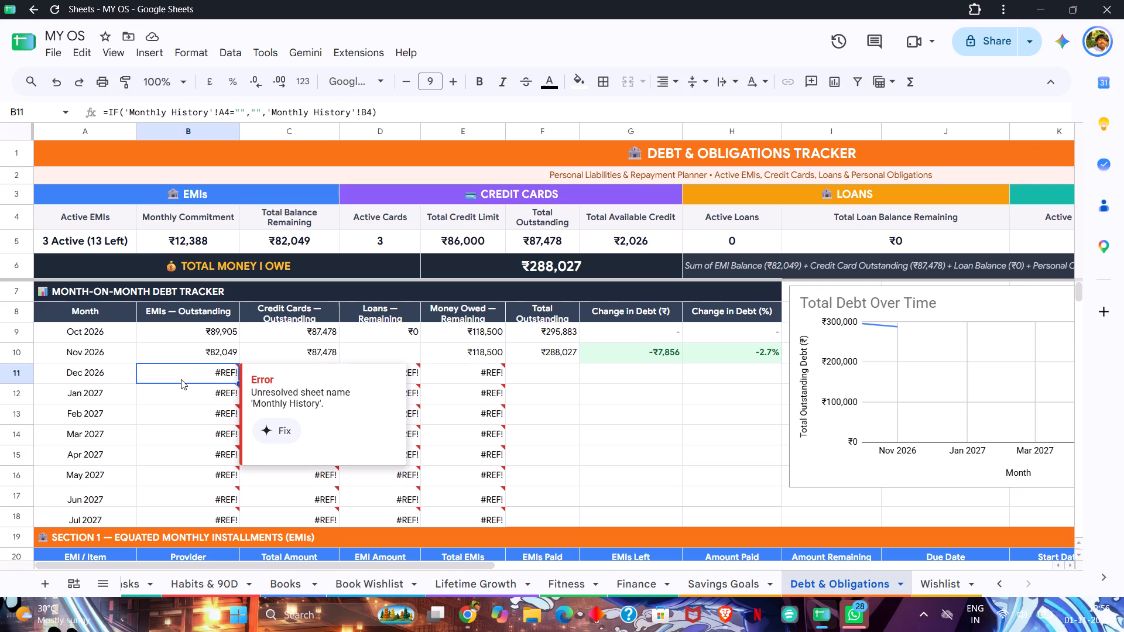
{"action": "left_click", "coordinate": [290, 430]}
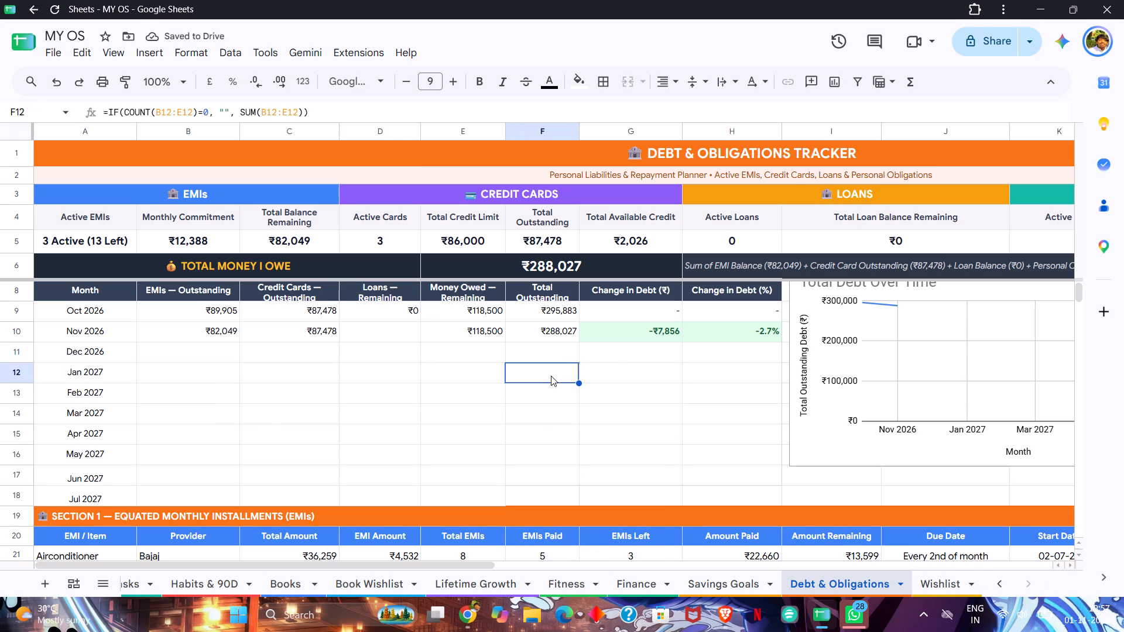
{"action": "left_click", "coordinate": [603, 357]}
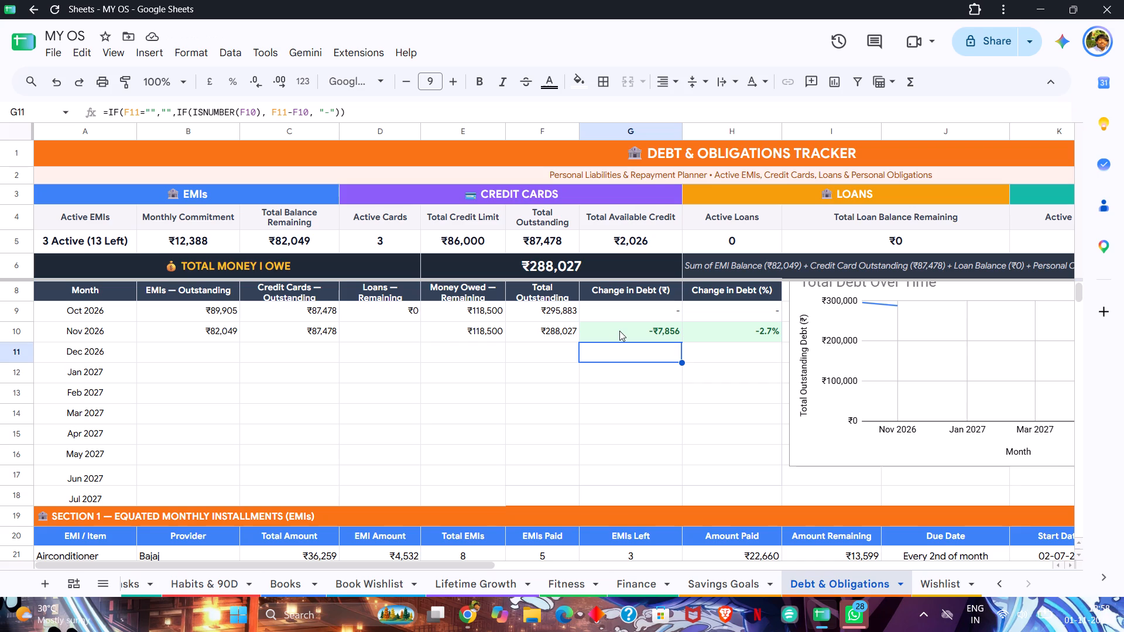
{"action": "left_click", "coordinate": [543, 366]}
{"action": "scroll", "coordinate": [543, 366], "scroll_direction": "down", "scroll_amount": 1}
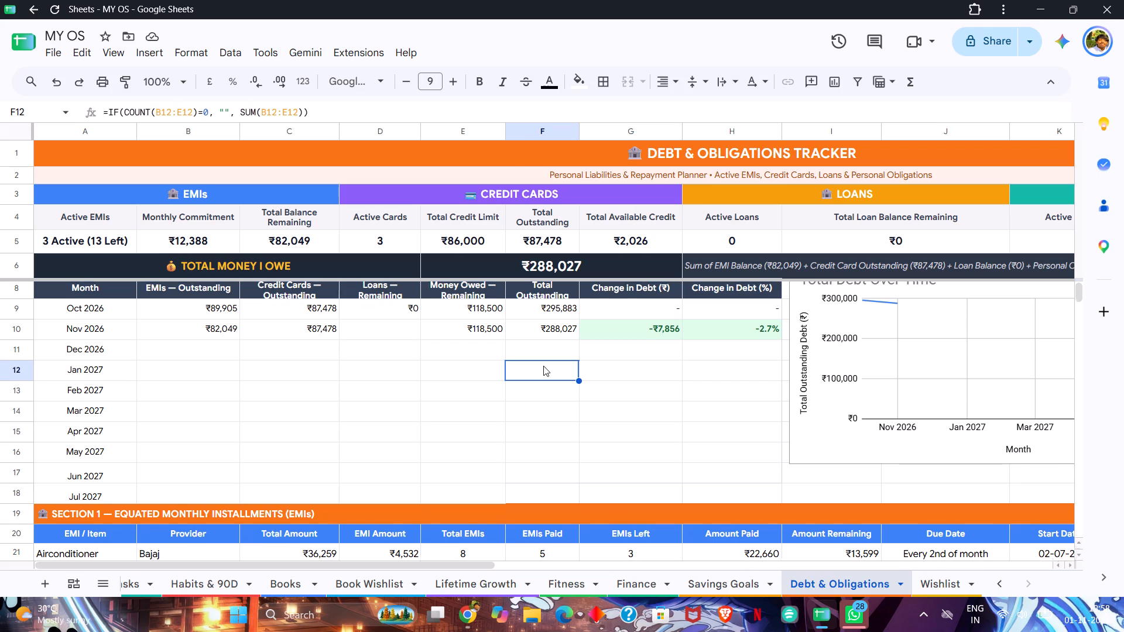
{"action": "scroll", "coordinate": [543, 366], "scroll_direction": "down", "scroll_amount": 5}
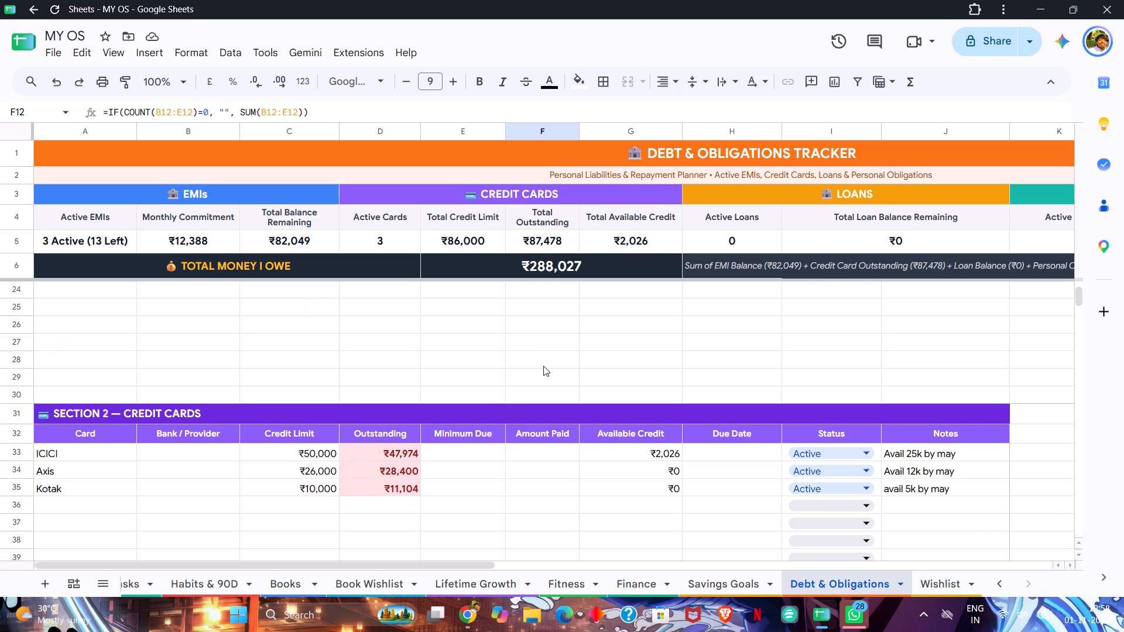
{"action": "scroll", "coordinate": [543, 366], "scroll_direction": "up", "scroll_amount": 3}
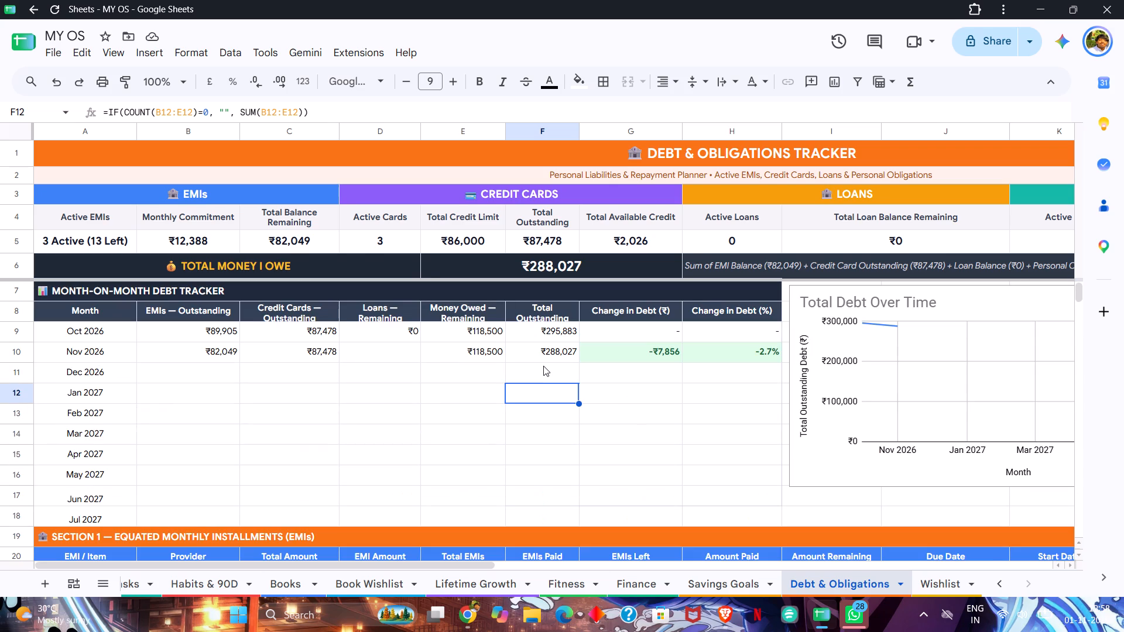
{"action": "scroll", "coordinate": [543, 366], "scroll_direction": "left", "scroll_amount": 6}
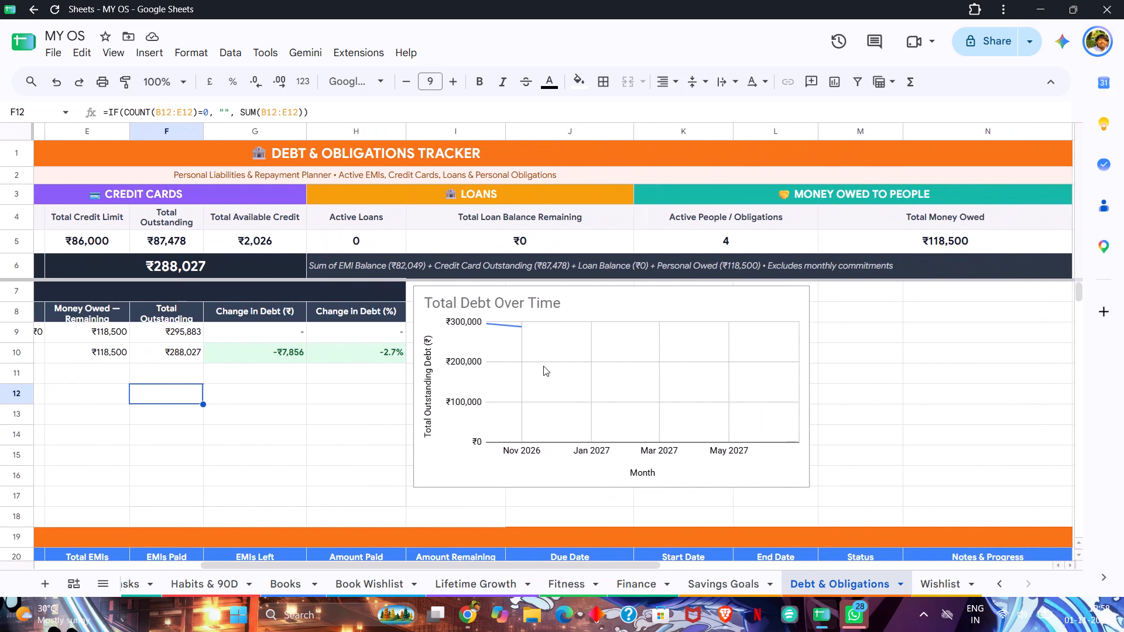
{"action": "scroll", "coordinate": [543, 366], "scroll_direction": "left", "scroll_amount": 4}
{"action": "scroll", "coordinate": [543, 366], "scroll_direction": "right", "scroll_amount": 5}
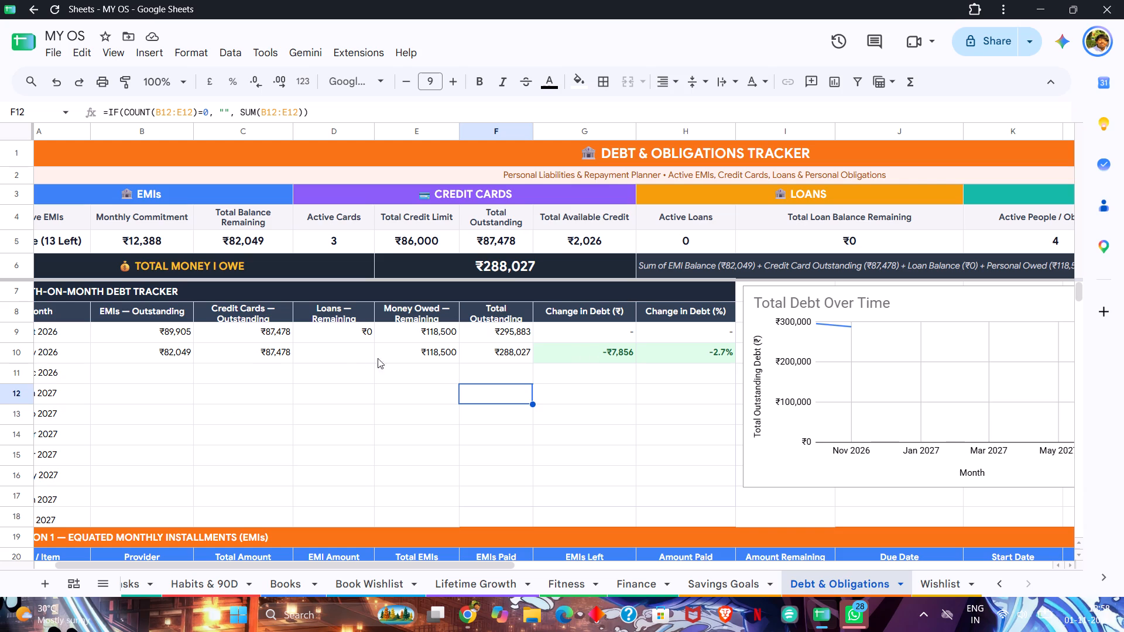
Enter 0 as the remaining Loans amount for Nov 2026 in the Month-on-Month Debt Tracker.
{"action": "left_click", "coordinate": [353, 357]}
{"action": "key", "text": "0"}
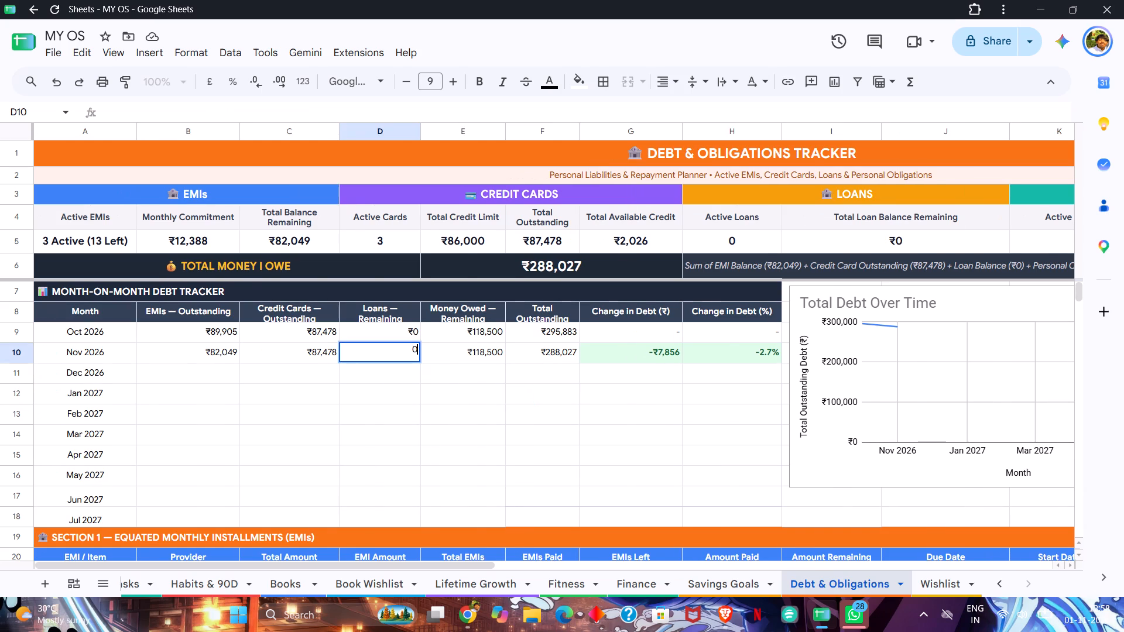
{"action": "key", "text": "Down"}
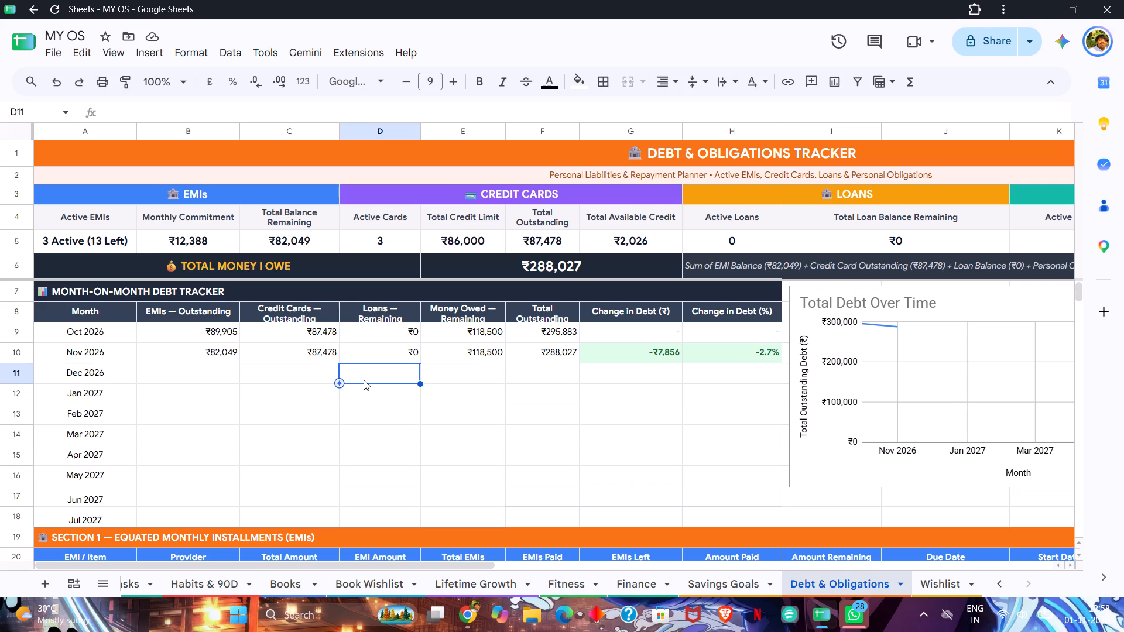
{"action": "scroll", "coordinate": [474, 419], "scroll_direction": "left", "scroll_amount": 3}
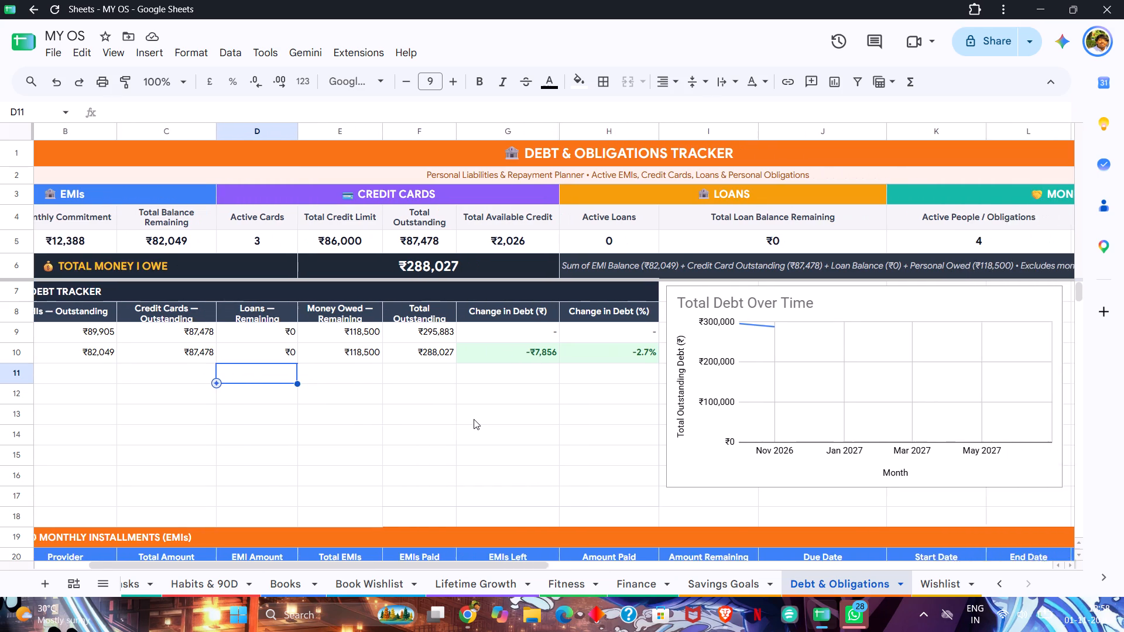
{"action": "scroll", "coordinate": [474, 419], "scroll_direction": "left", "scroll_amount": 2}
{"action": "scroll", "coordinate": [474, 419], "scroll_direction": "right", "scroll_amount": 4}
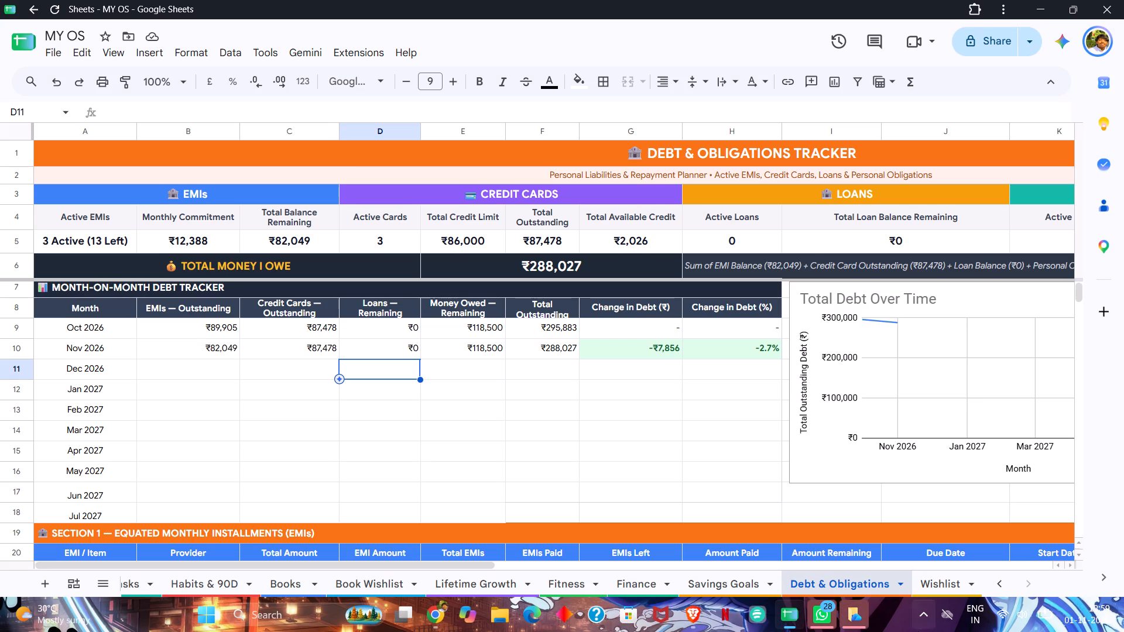
Bring up the Microsoft OneDrive credentials prompt and postpone signing in until later.
{"action": "left_click", "coordinate": [855, 611]}
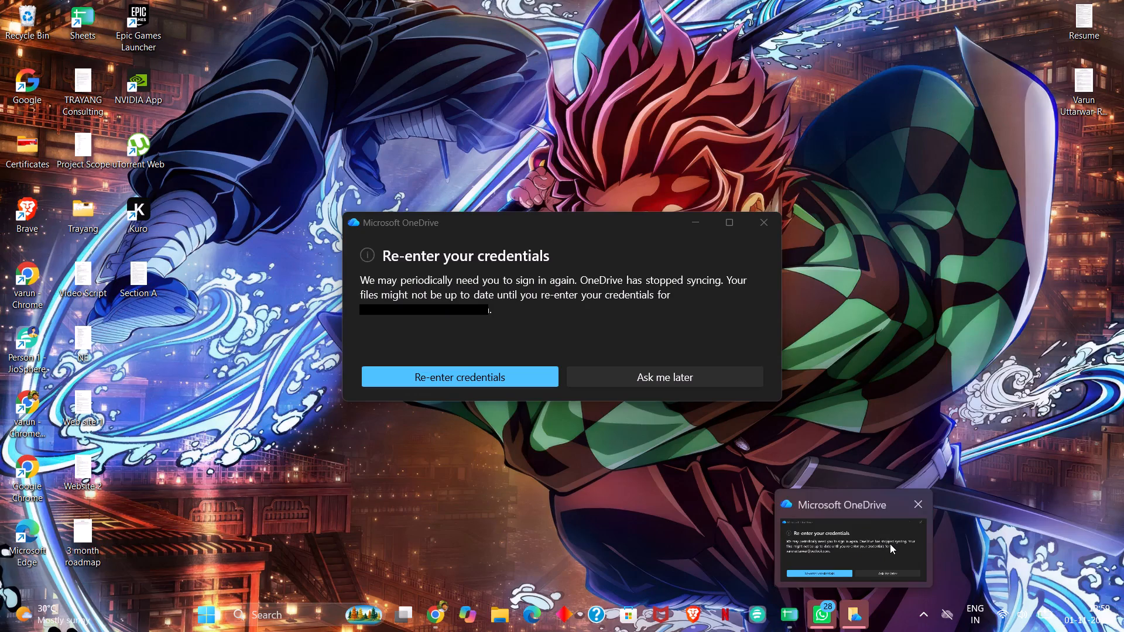
{"action": "left_click", "coordinate": [890, 544]}
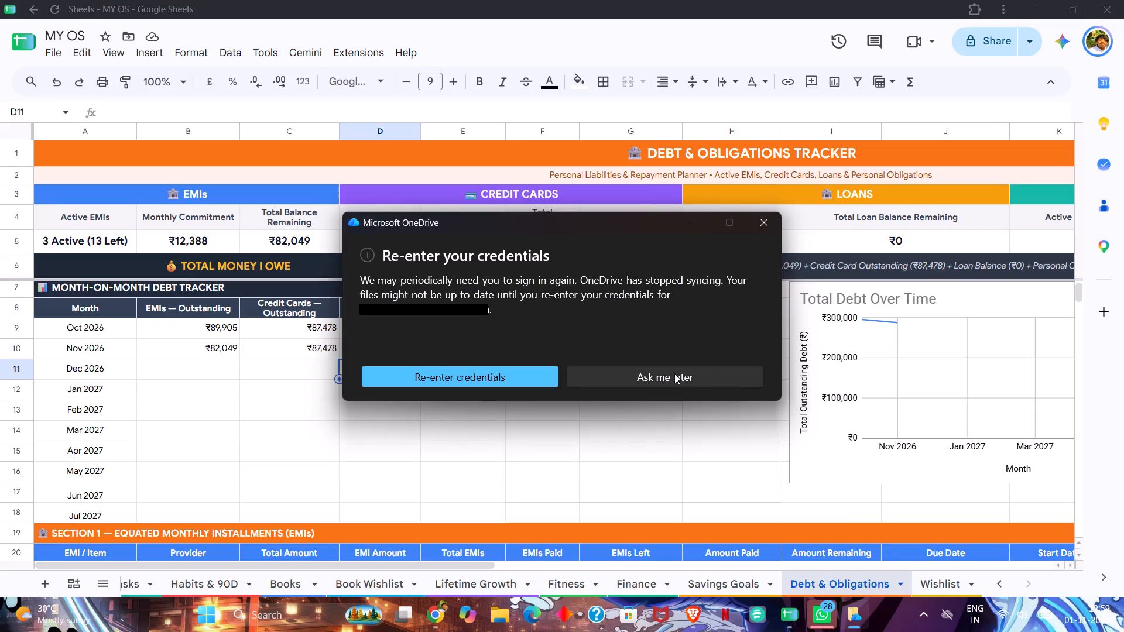
{"action": "left_click", "coordinate": [674, 373]}
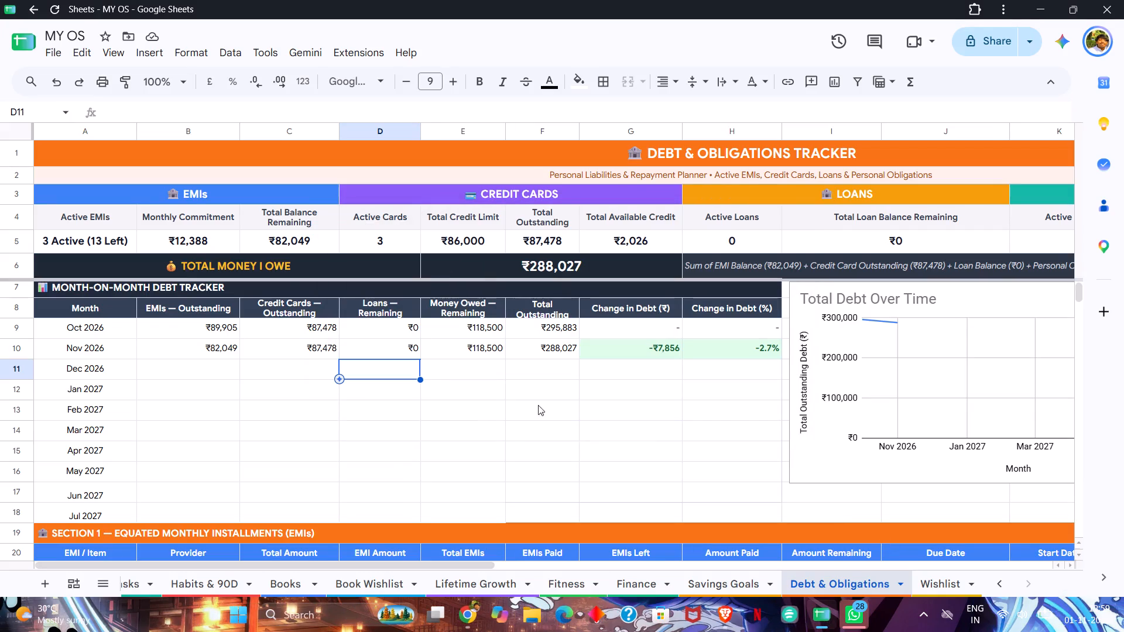
Go from Debt & Obligations to the Dashboard sheet and examine its life overview, debt status, finance and current priorities sections.
{"action": "left_click", "coordinate": [479, 423]}
{"action": "scroll", "coordinate": [479, 423], "scroll_direction": "left", "scroll_amount": 5}
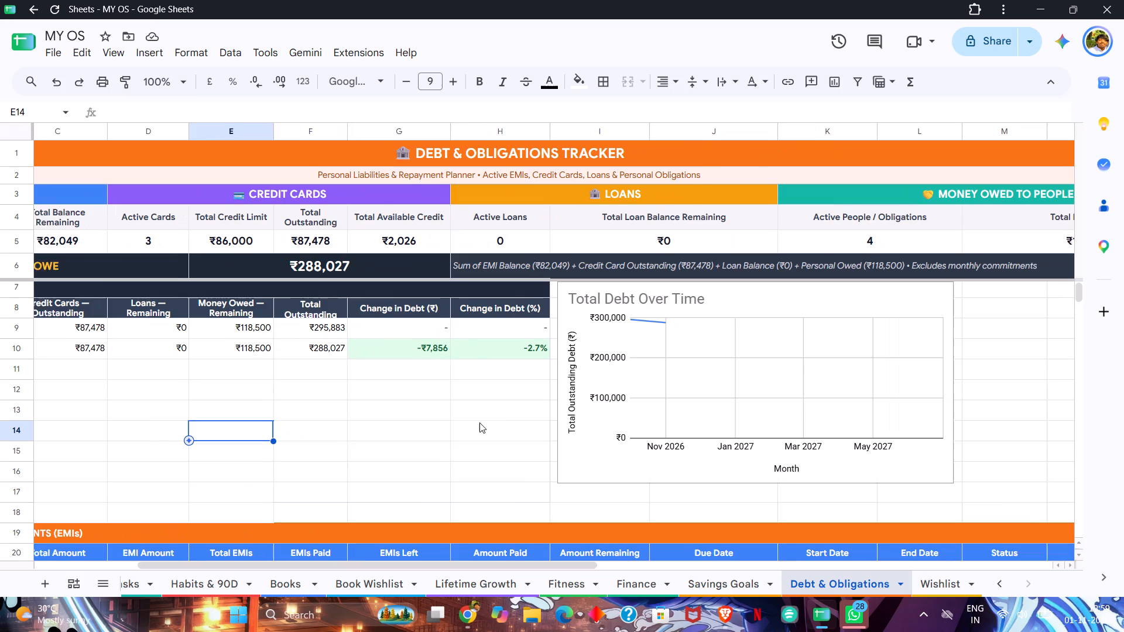
{"action": "scroll", "coordinate": [479, 423], "scroll_direction": "right", "scroll_amount": 3}
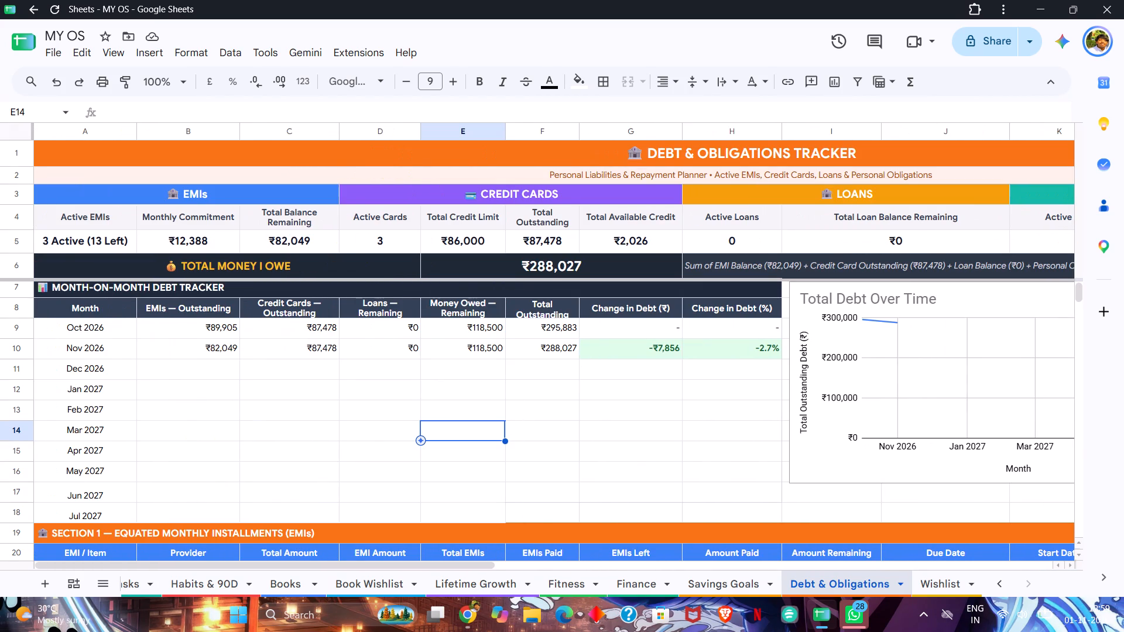
{"action": "scroll", "coordinate": [479, 423], "scroll_direction": "right", "scroll_amount": 2}
{"action": "scroll", "coordinate": [595, 579], "scroll_direction": "right", "scroll_amount": 6}
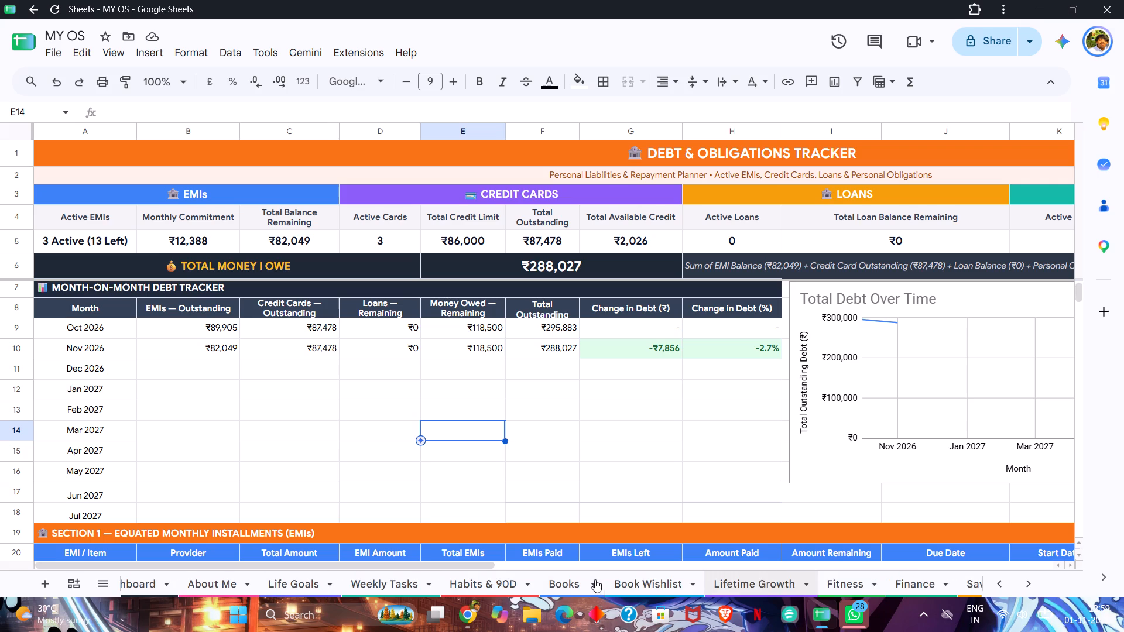
{"action": "left_click", "coordinate": [174, 591]}
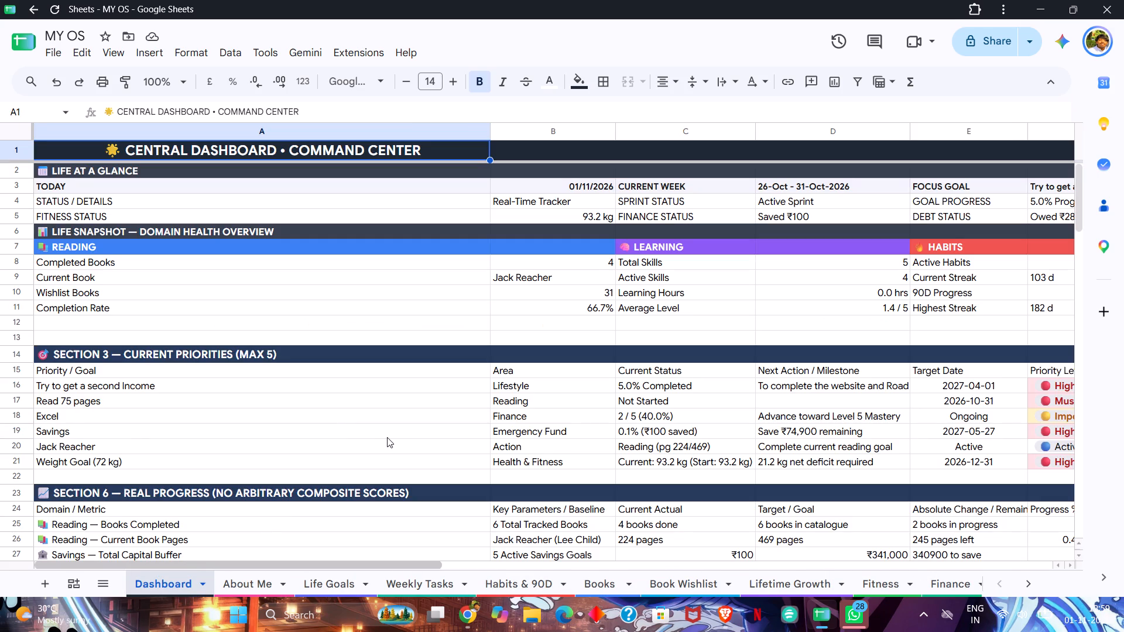
{"action": "scroll", "coordinate": [387, 437], "scroll_direction": "left", "scroll_amount": 2}
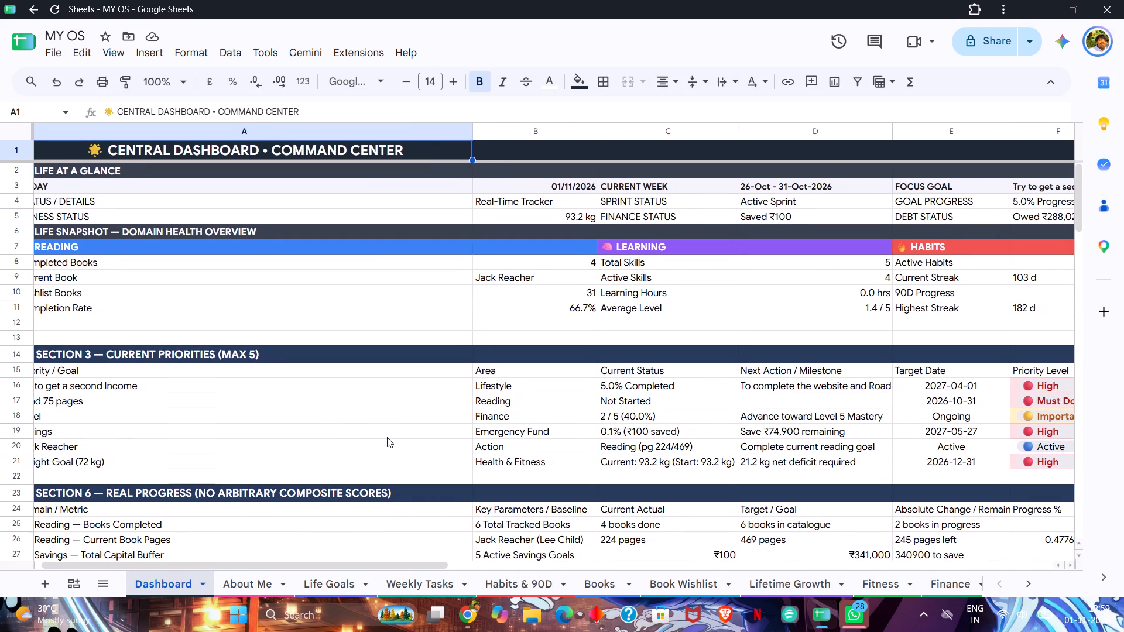
{"action": "scroll", "coordinate": [387, 437], "scroll_direction": "left", "scroll_amount": 2}
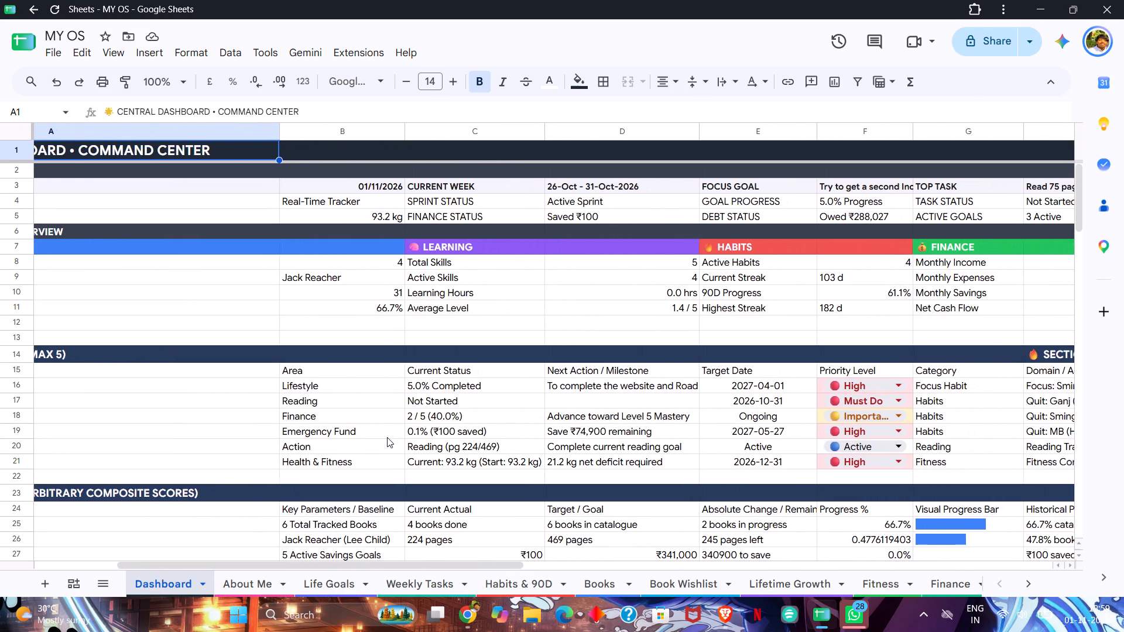
{"action": "scroll", "coordinate": [387, 437], "scroll_direction": "left", "scroll_amount": 1}
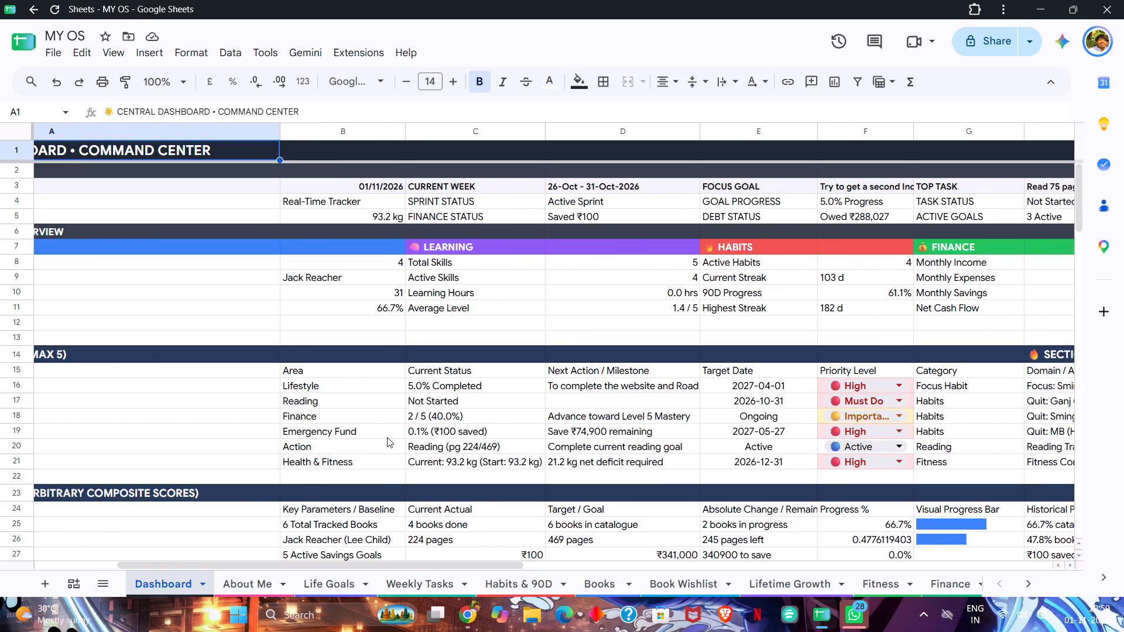
Lock the Windows session.
{"action": "key", "text": "super+l"}
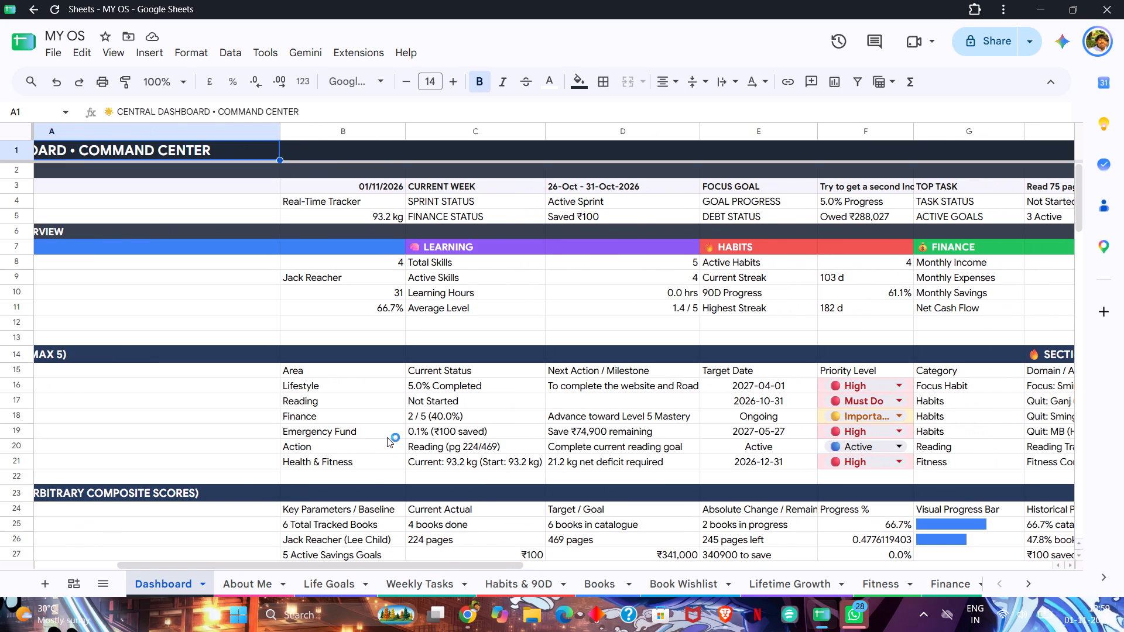